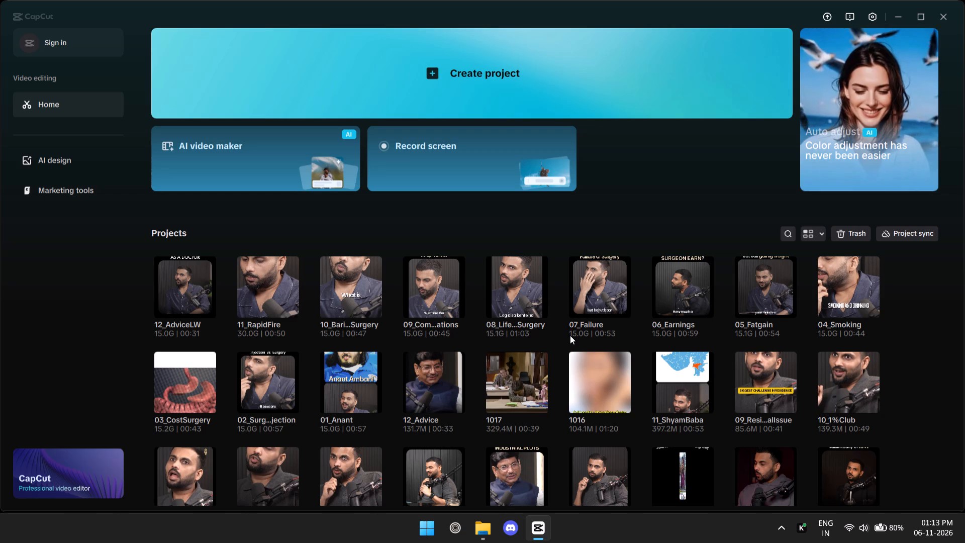
Open the 12_AdviceLW project and briefly play the start of its timeline.
click(184, 289)
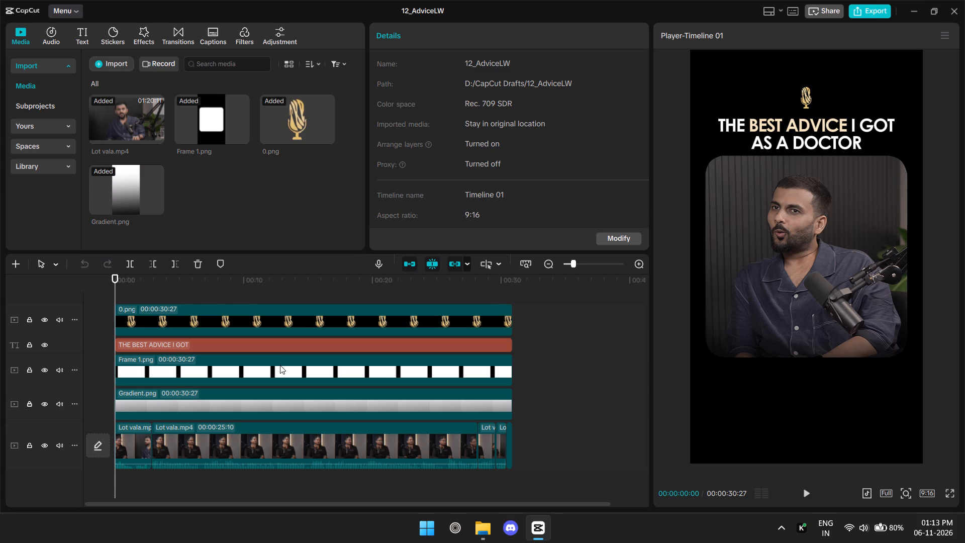
key(space)
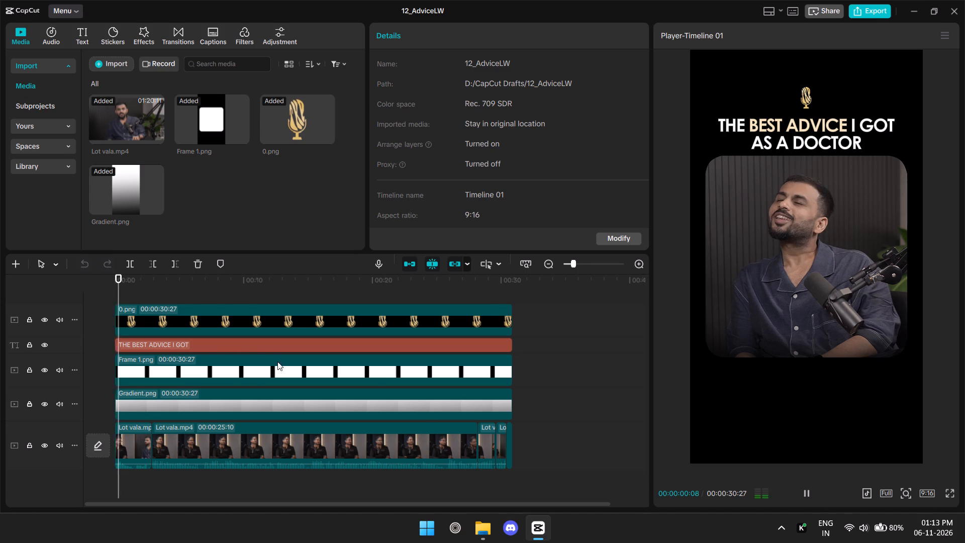
key(space)
Switch to File Explorer, search the Downloads folder for "beanie", broaden the search to "bea", and close the window.
click(479, 528)
click(51, 169)
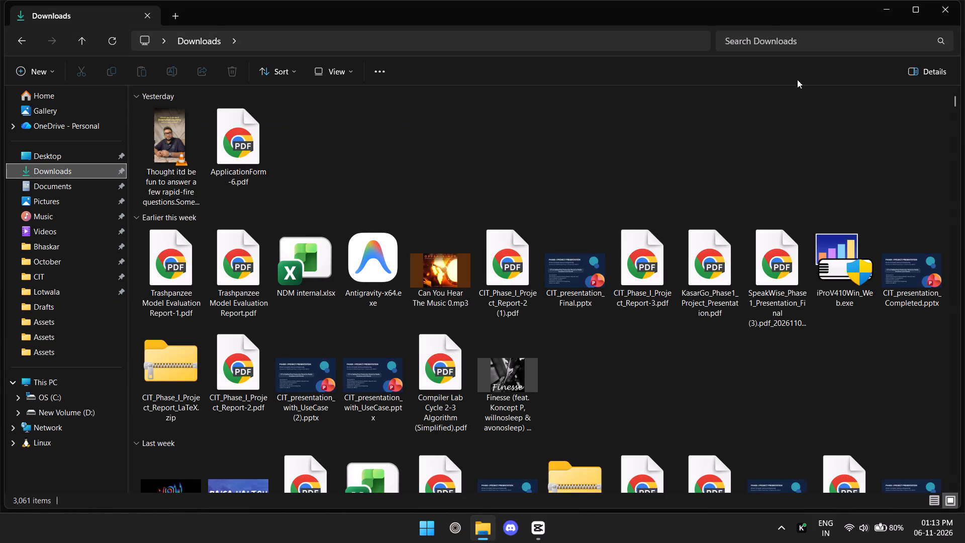
click(773, 45)
text(beanie)
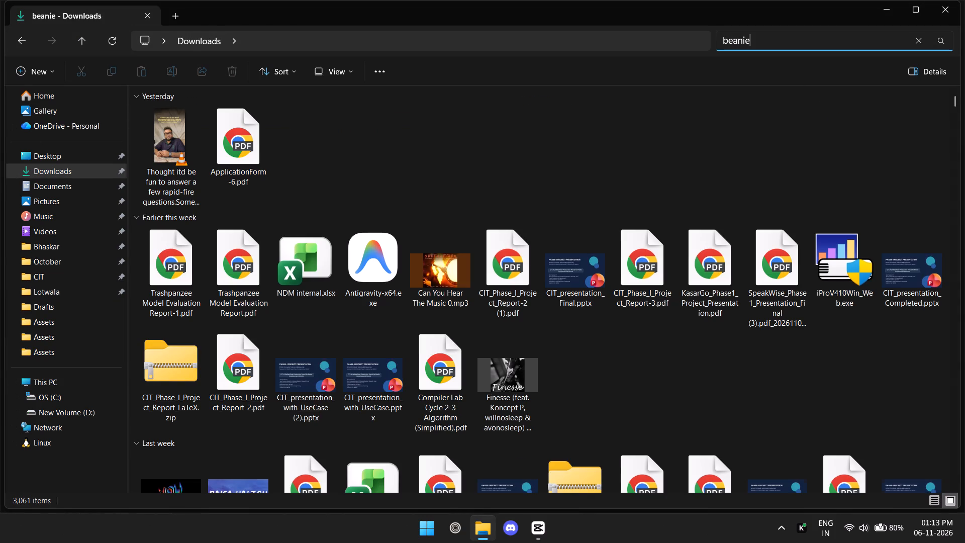
key(BackSpace)
key(BackSpace)
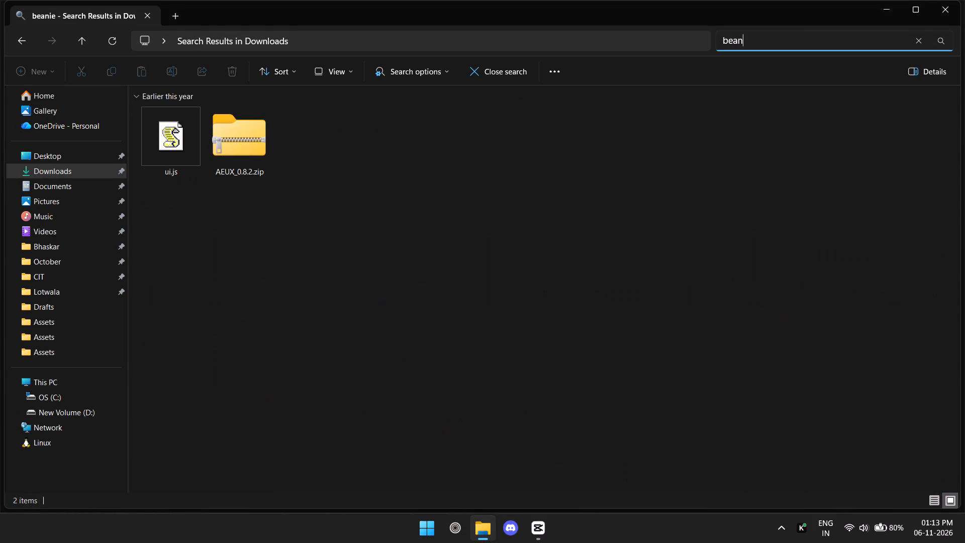
key(BackSpace)
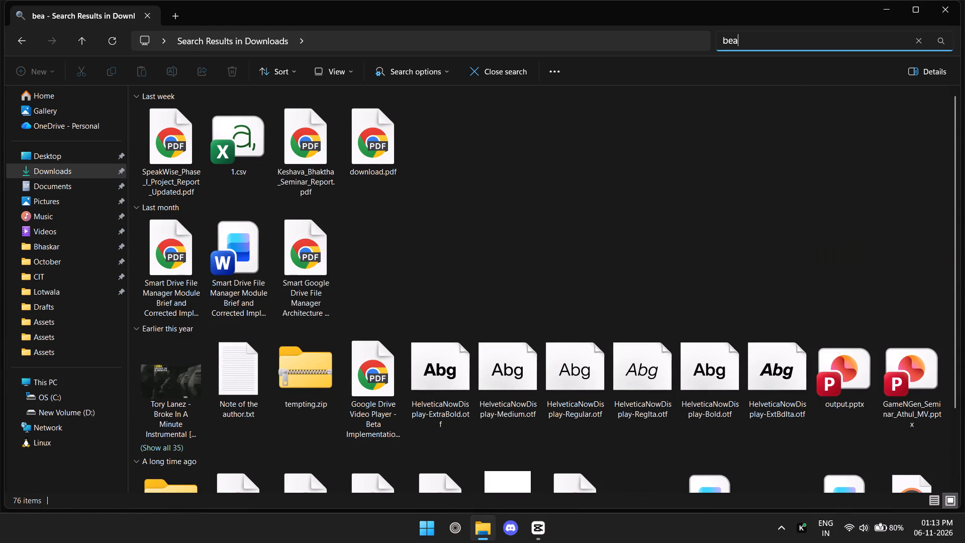
key(ctrl+a)
click(935, 6)
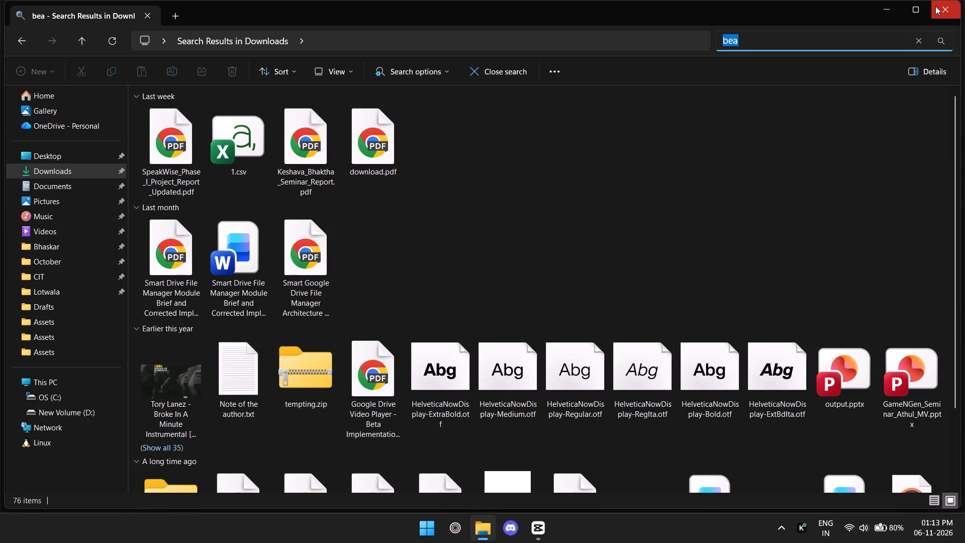
Switch to the Zen browser and search YouTube for "beanie", using the already open dhurandhar results tab.
click(452, 526)
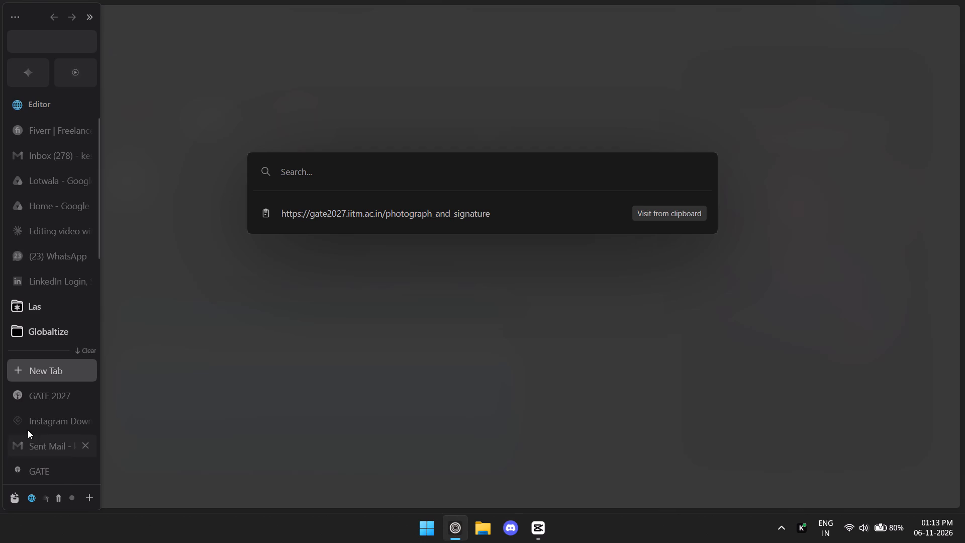
scroll(32, 427, down, 8)
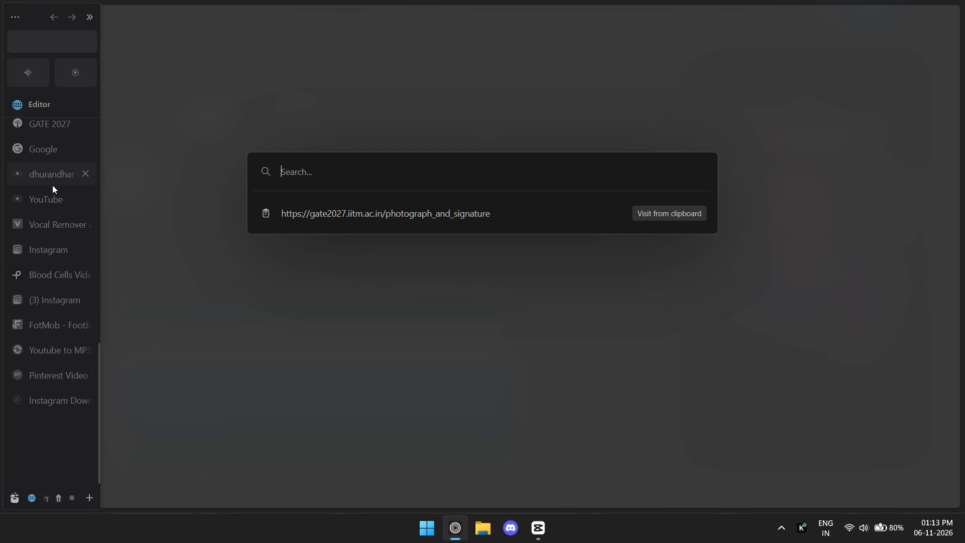
click(52, 185)
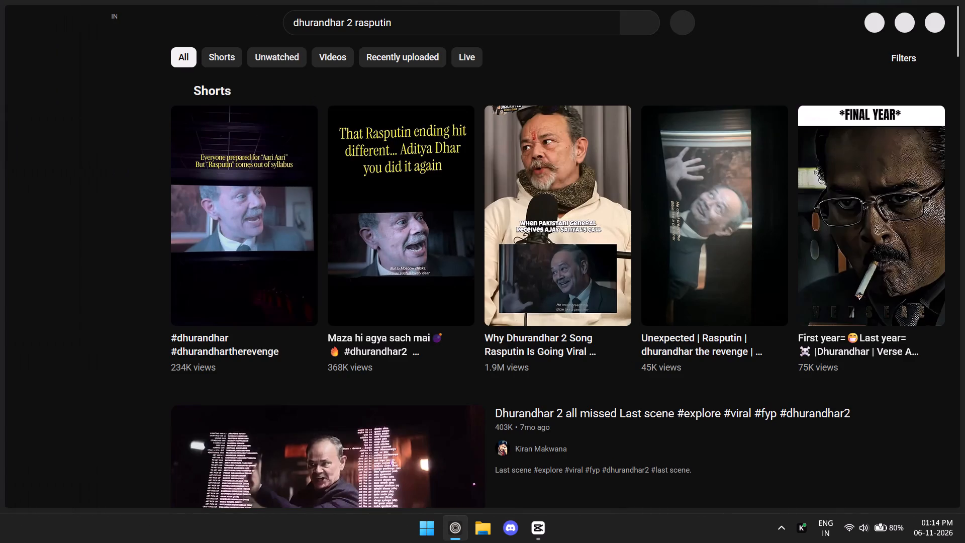
click(357, 24)
key(ctrl+a)
text(ean)
key(ctrl+a)
text(beanie)
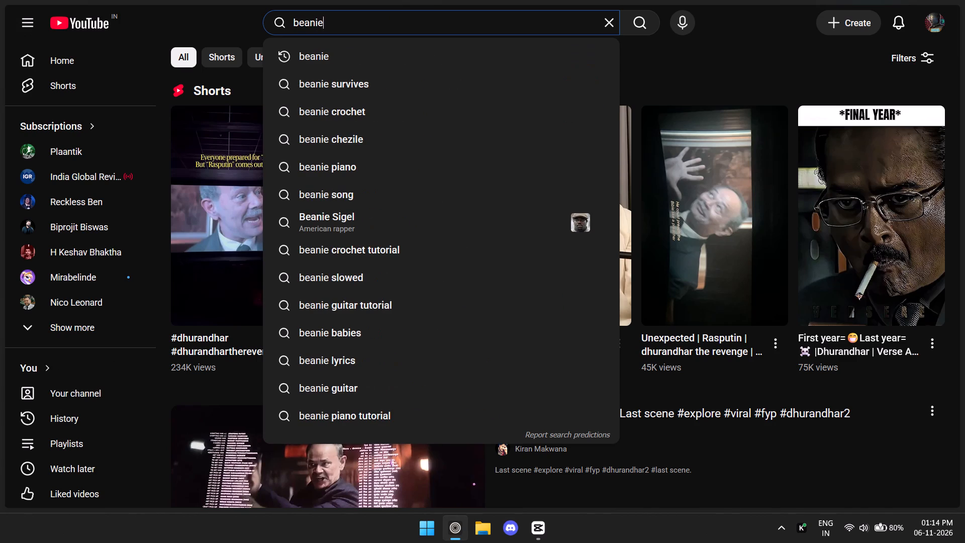
key(Return)
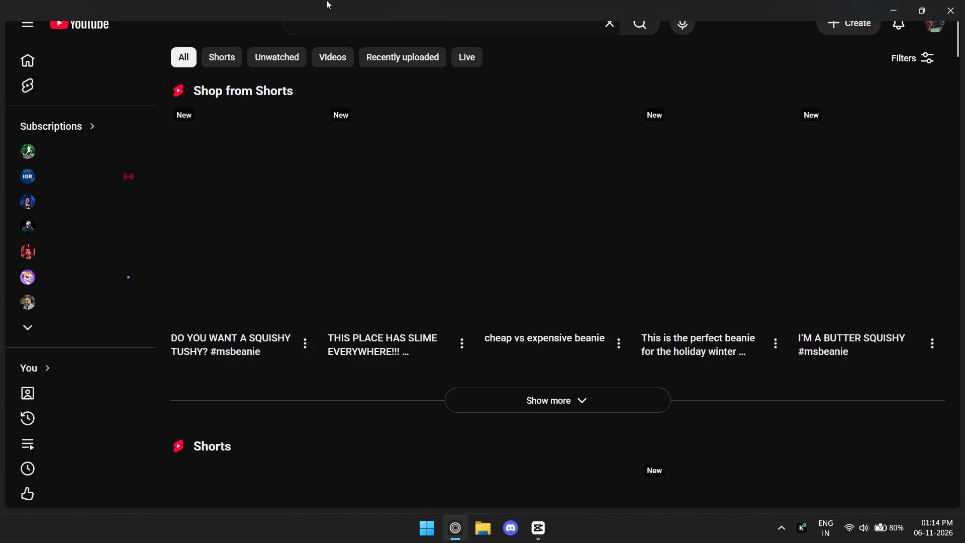
scroll(388, 177, down, 10)
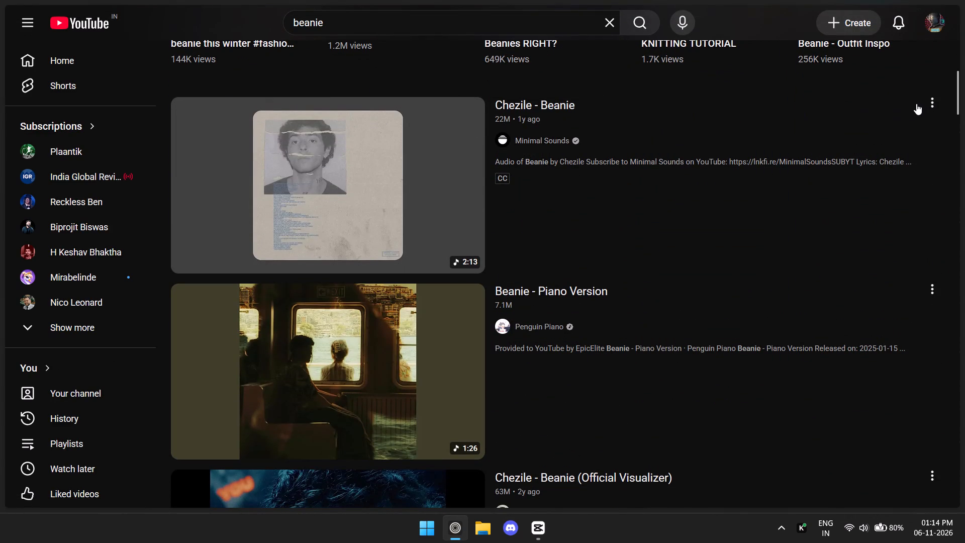
Refine the YouTube search to "beanie instrumental" and copy the share link of the first video.
click(345, 29)
key(space)
text(instru)
key(Down)
key(Return)
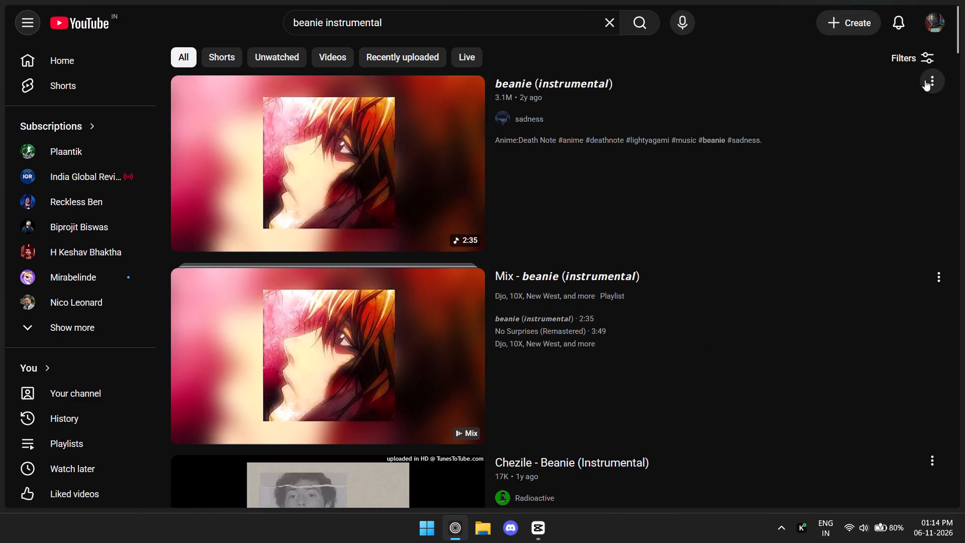
click(925, 80)
click(876, 176)
click(592, 310)
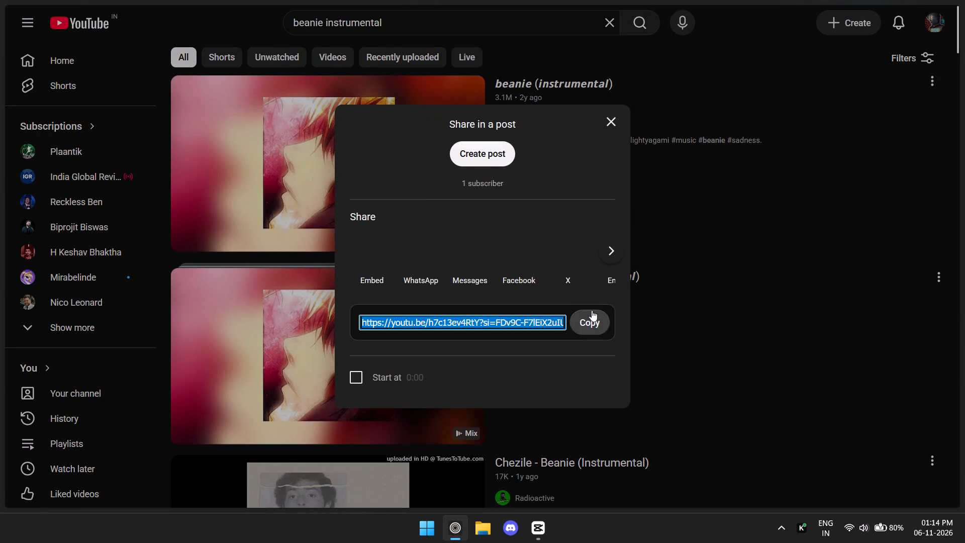
click(610, 132)
click(610, 124)
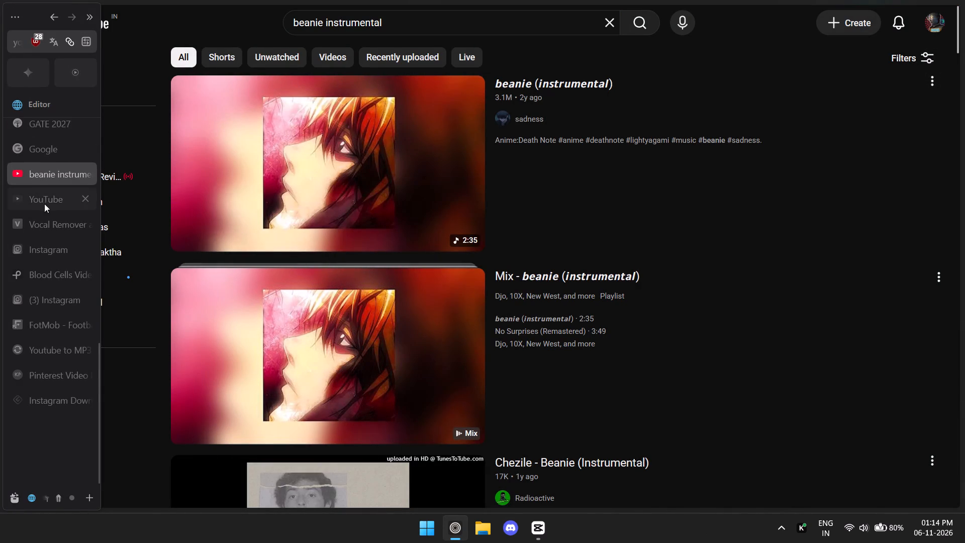
Convert the copied link to MP3 on CnvMP3 after choosing another bitrate, and save beanie (instrumental).mp3 in Downloads.
scroll(46, 204, up, 3)
scroll(45, 203, down, 5)
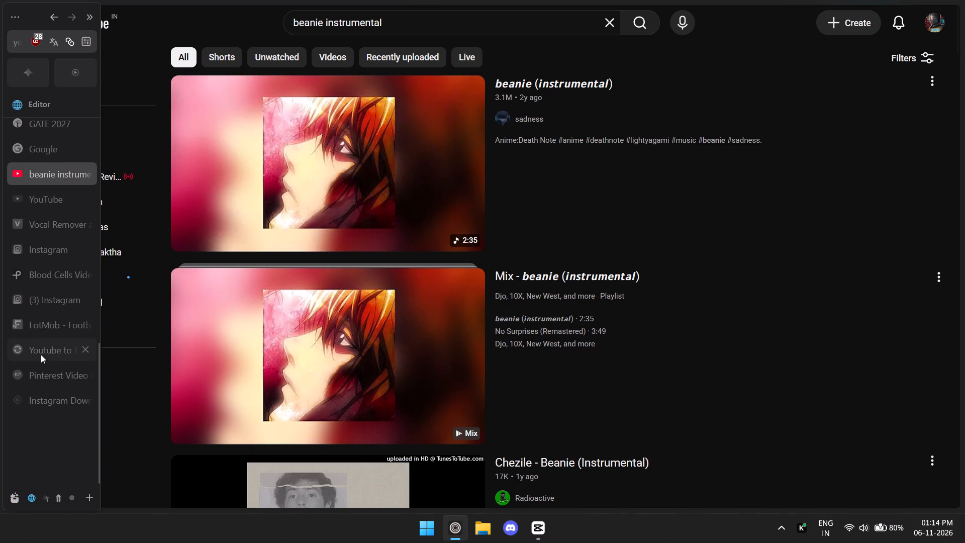
scroll(41, 354, down, 1)
click(41, 353)
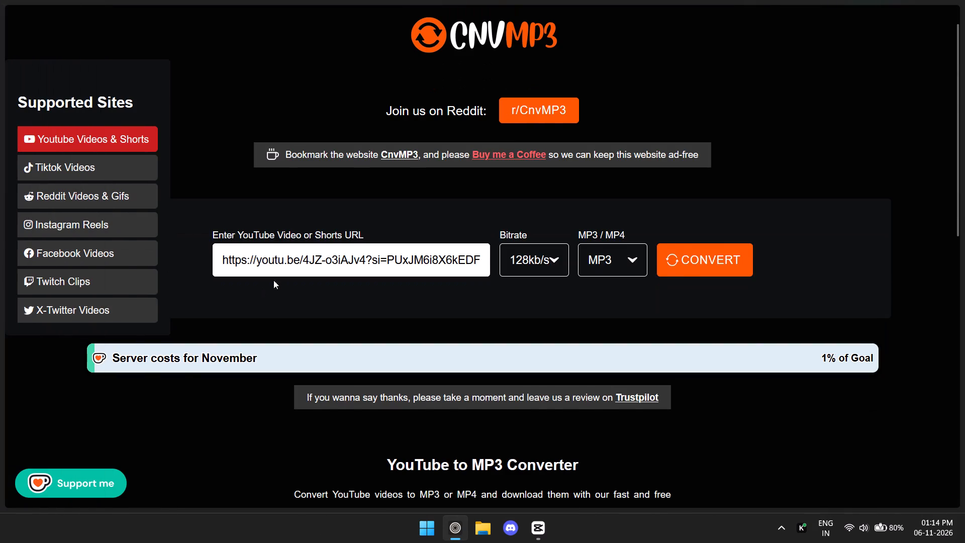
double_click(301, 254)
key(ctrl+a)
key(ctrl+v)
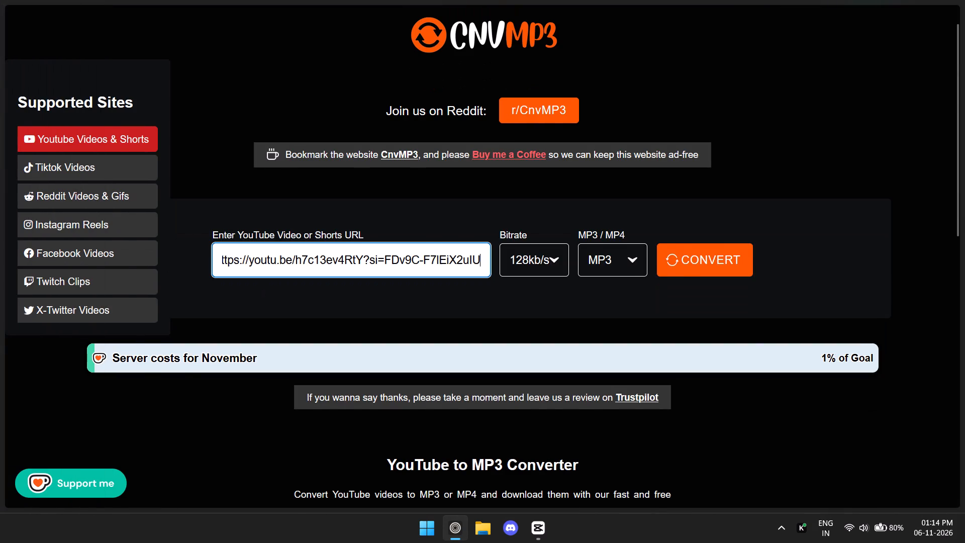
click(541, 259)
click(549, 406)
click(690, 256)
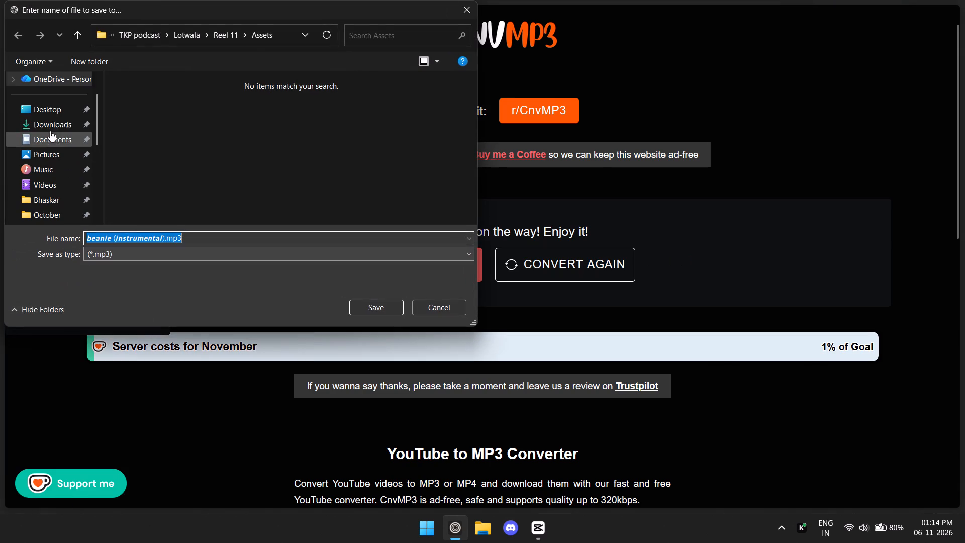
click(49, 125)
click(396, 308)
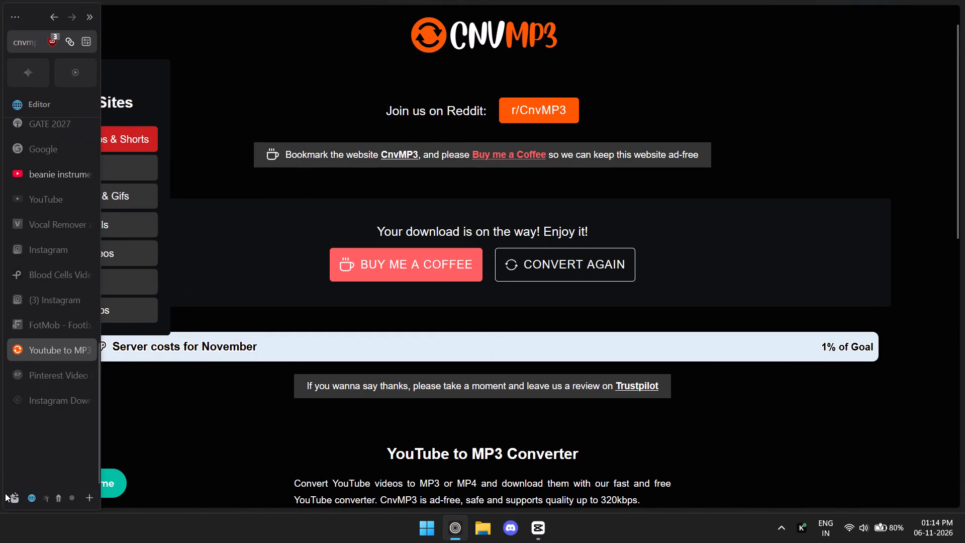
Bring the downloaded beanie (instrumental).mp3 into the CapCut timeline as an audio track below the video, starting at 00:00.
drag(29, 477, 539, 517)
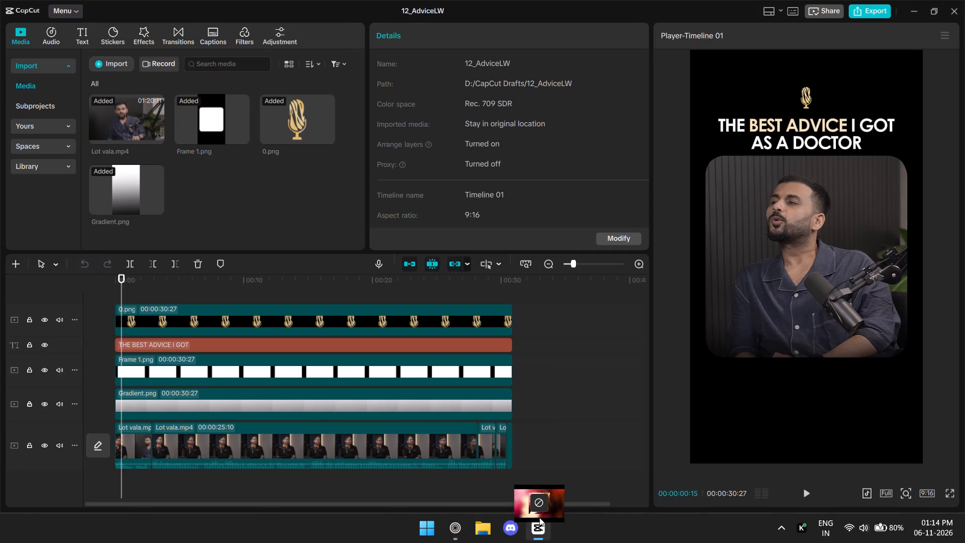
drag(539, 517, 231, 477)
drag(327, 475, 237, 468)
Lower the beanie music clip's volume to -18.5 dB while playing the timeline.
key(space)
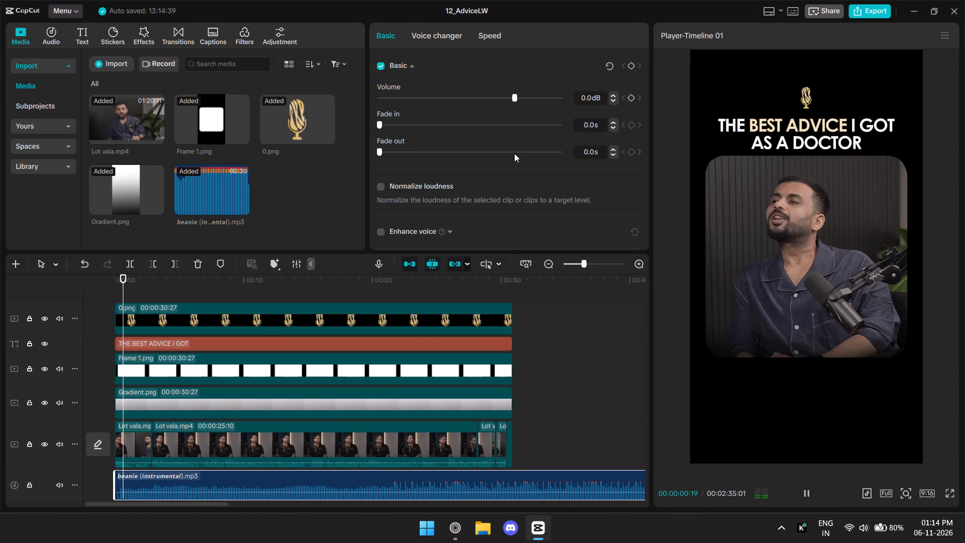
click(491, 99)
click(479, 97)
click(470, 98)
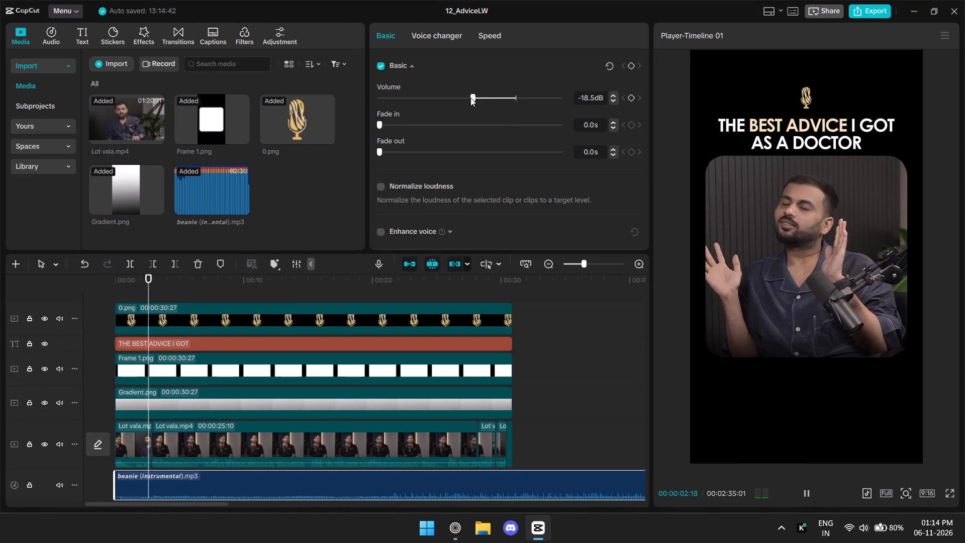
scroll(397, 393, down, 3)
key(space)
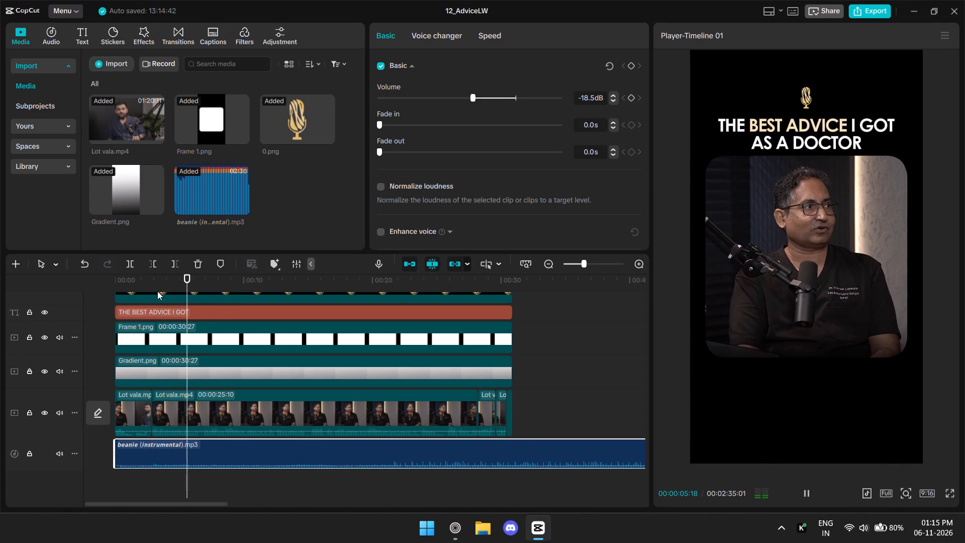
key(space)
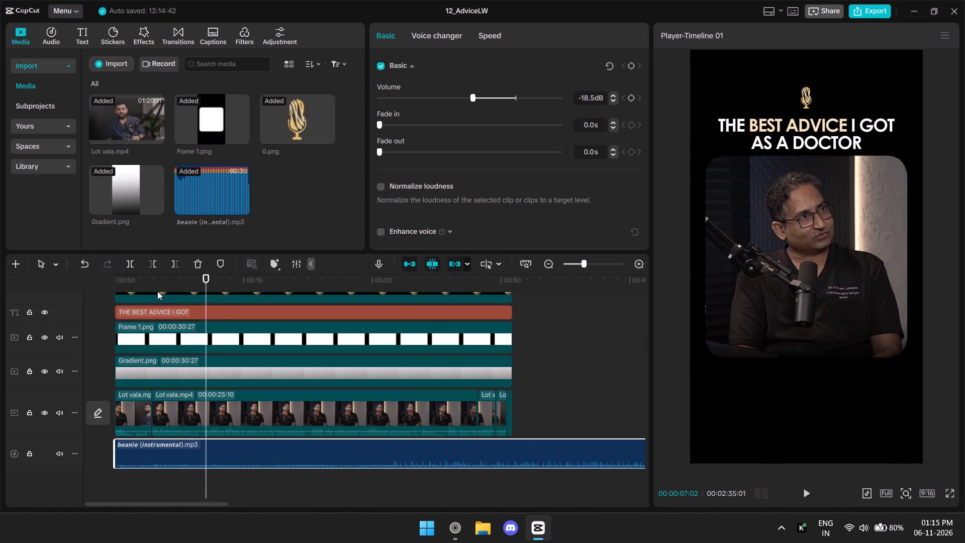
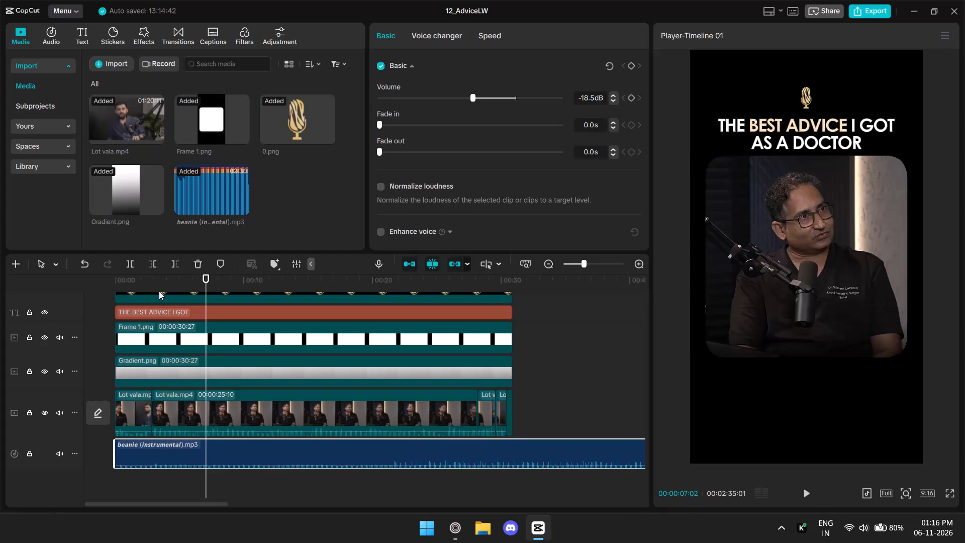
Play a short stretch of the reel with its background music and return the playhead to the start of the timeline.
key(space)
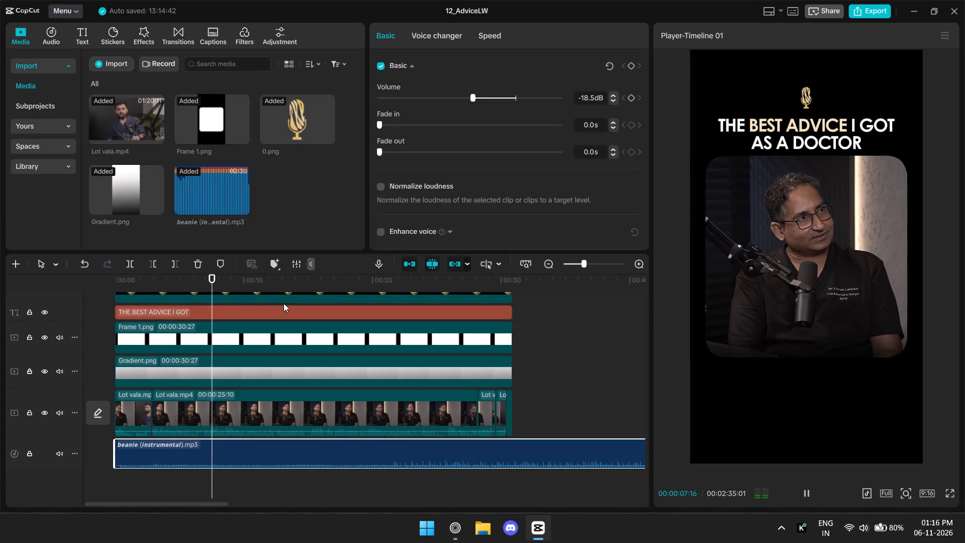
key(space)
drag(216, 280, 115, 280)
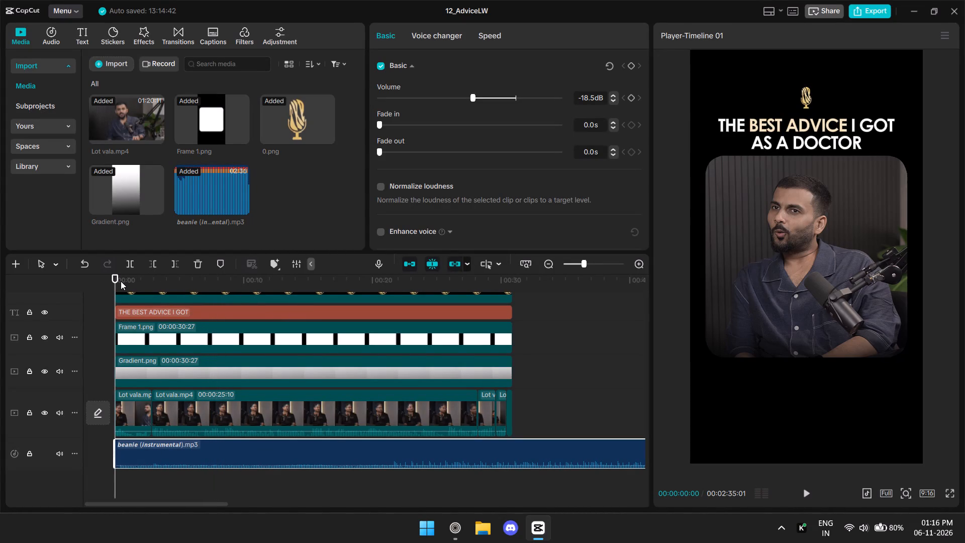
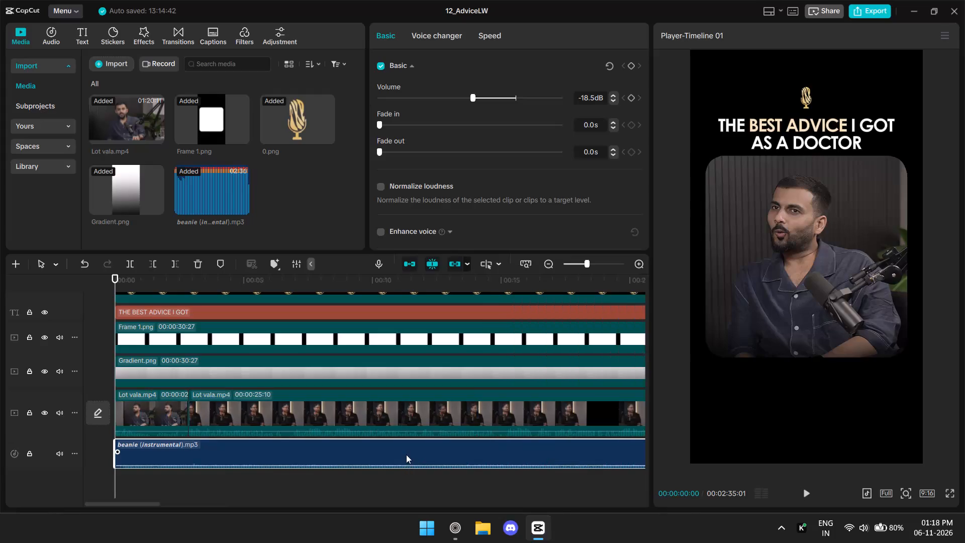
Play the opening seconds of the reel to hear the voice against the background music.
key(ctrl+equal)
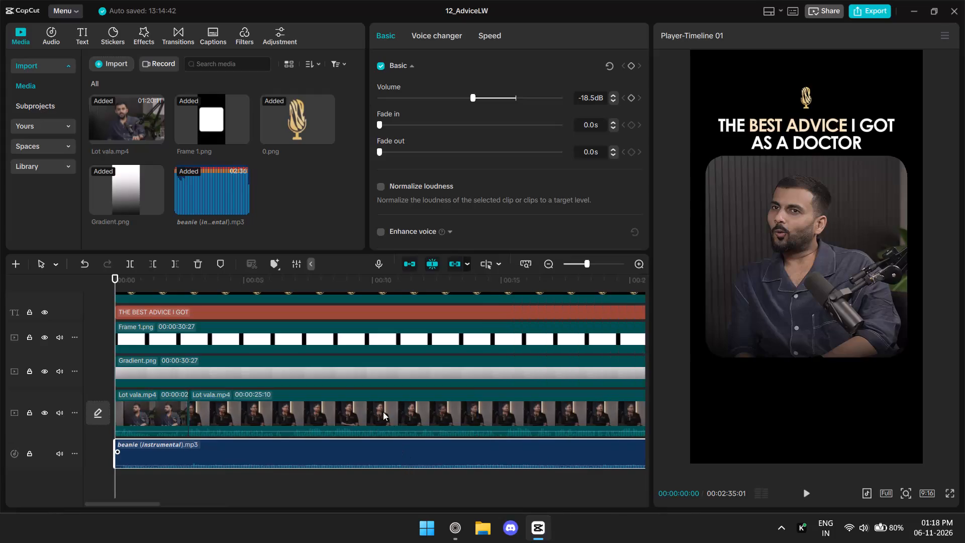
key(space)
key(ctrl+minus)
key(ctrl+equal)
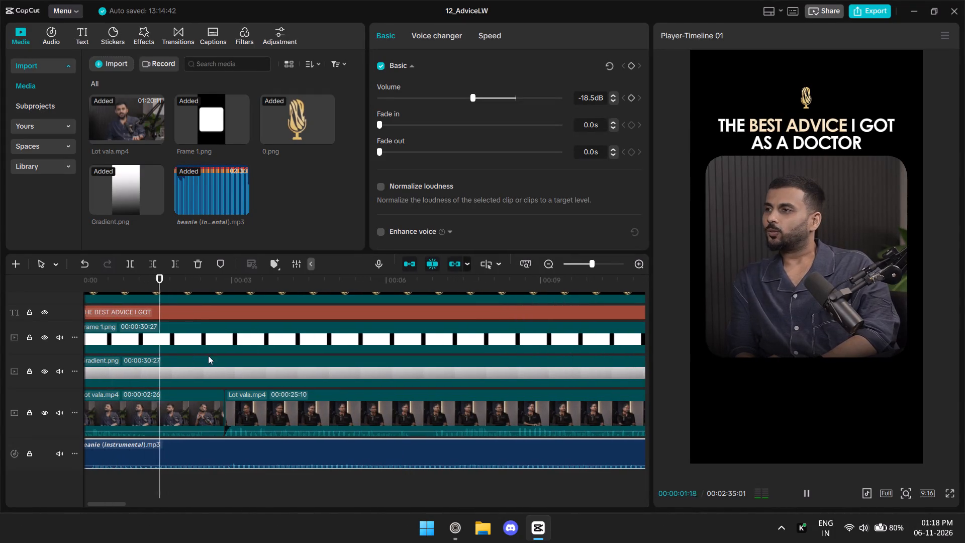
key(ctrl+minus)
key(ctrl+minus)
key(space)
Raise the volume of all the Lot vala.mp4 clips to 6.0 dB and play the reel from the start.
drag(564, 401, 326, 407)
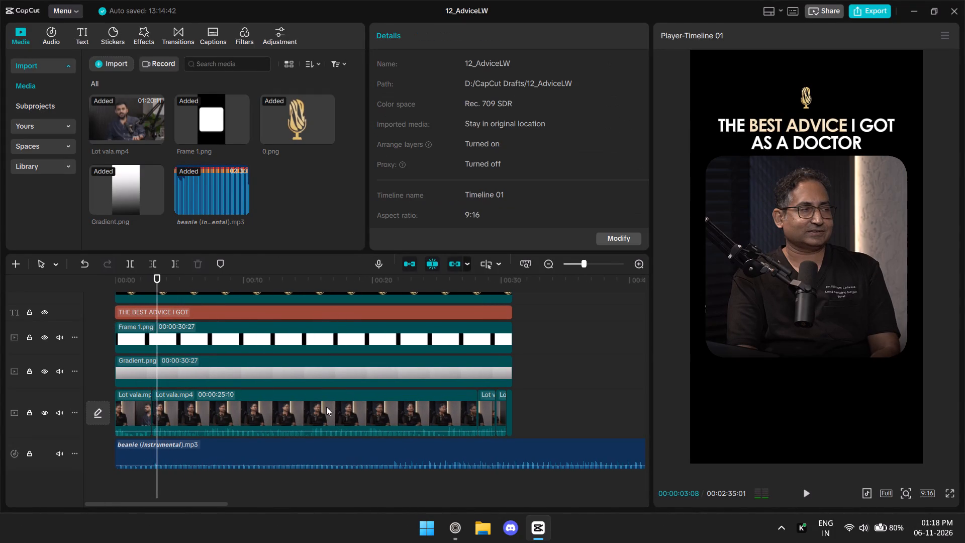
drag(326, 407, 118, 417)
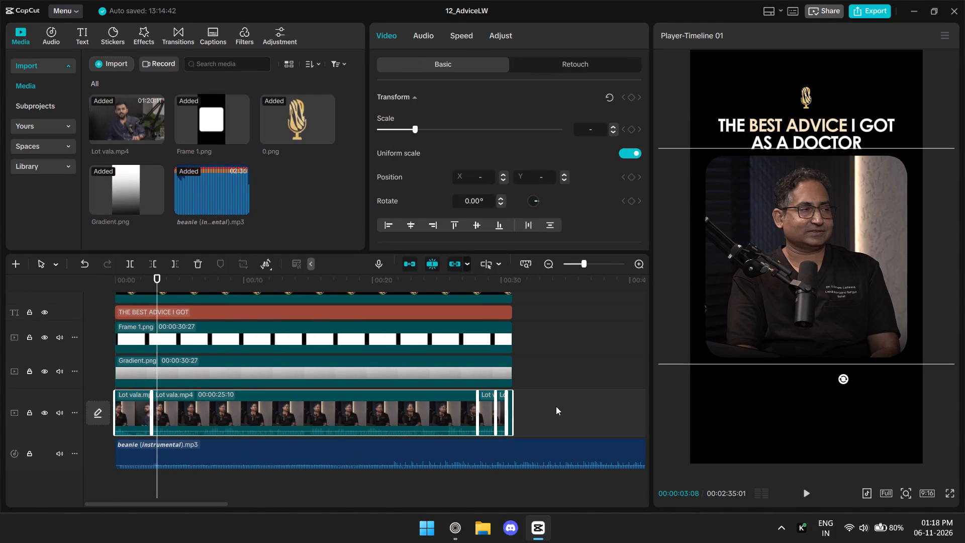
key(ctrl+equal)
drag(576, 286, 559, 299)
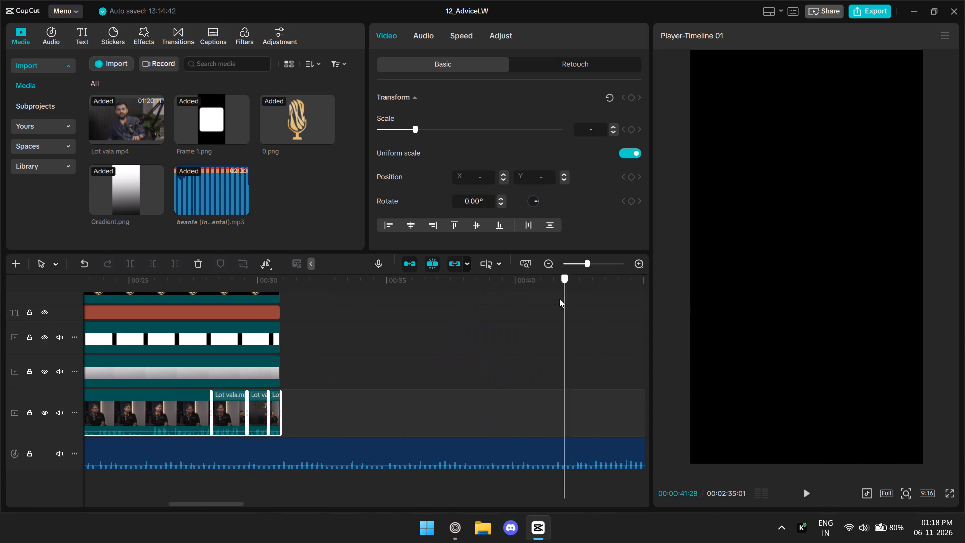
drag(559, 299, 547, 299)
click(420, 36)
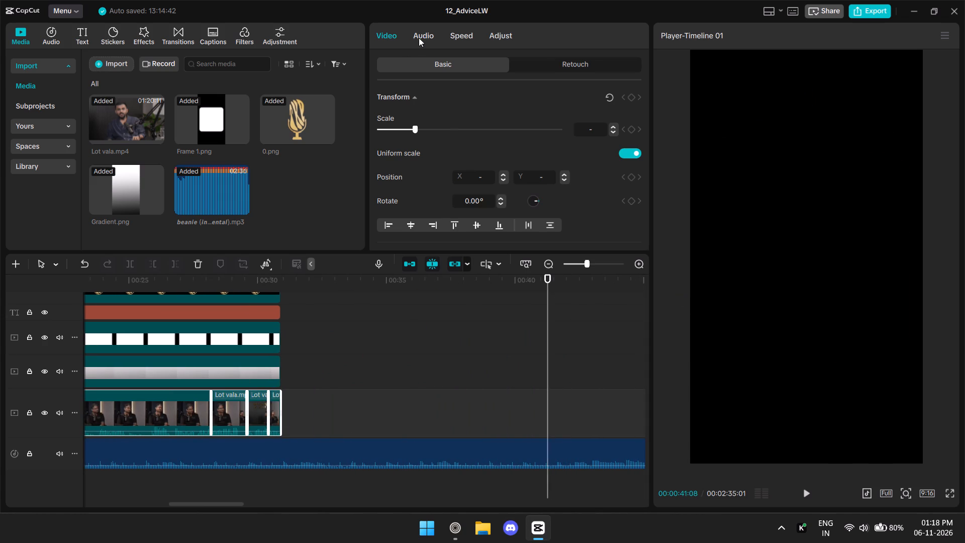
click(520, 129)
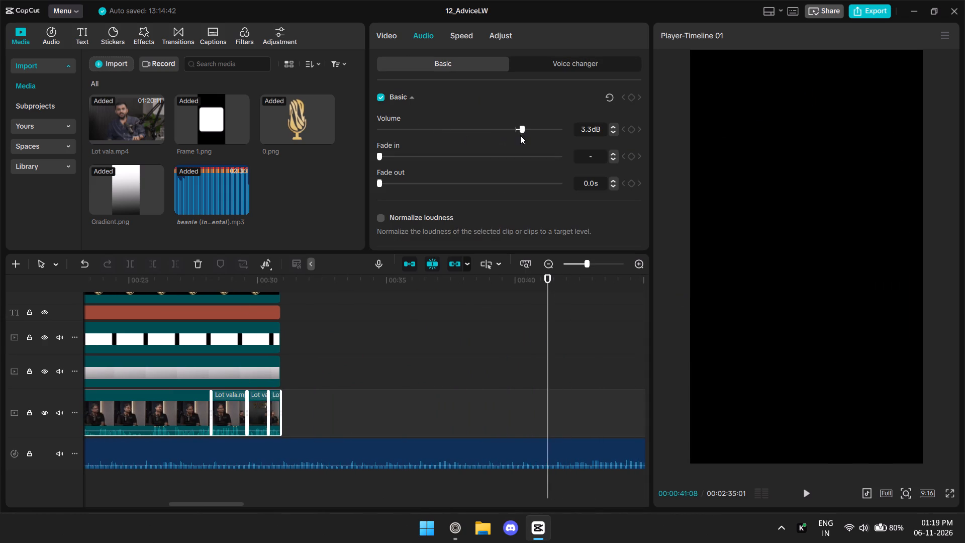
click(526, 130)
drag(299, 278, 0, 318)
key(space)
scroll(171, 358, down, 4)
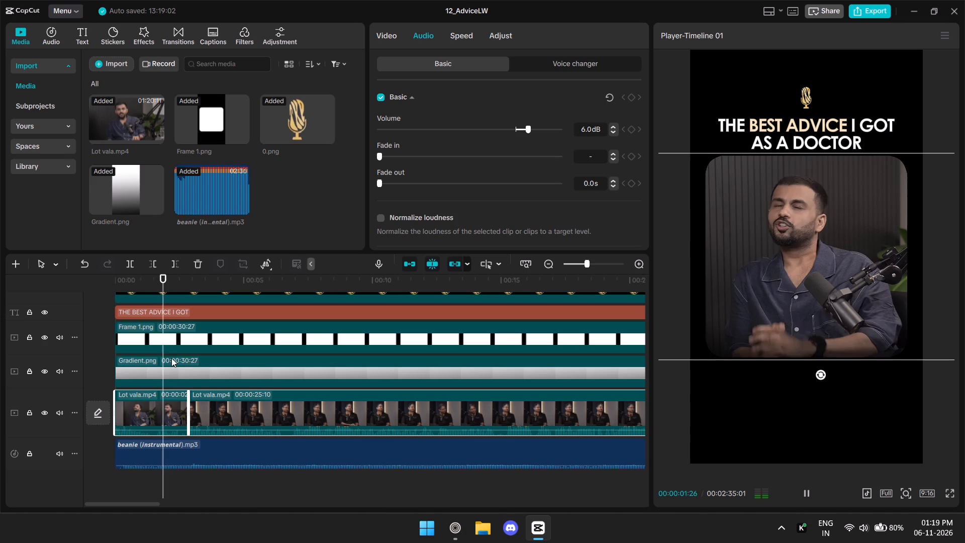
Extract the audio of the Lot vala.mp4 clips to its own track and move the beanie music to the track below it.
key(ctrl+shift+s)
key(ctrl+shift+s)
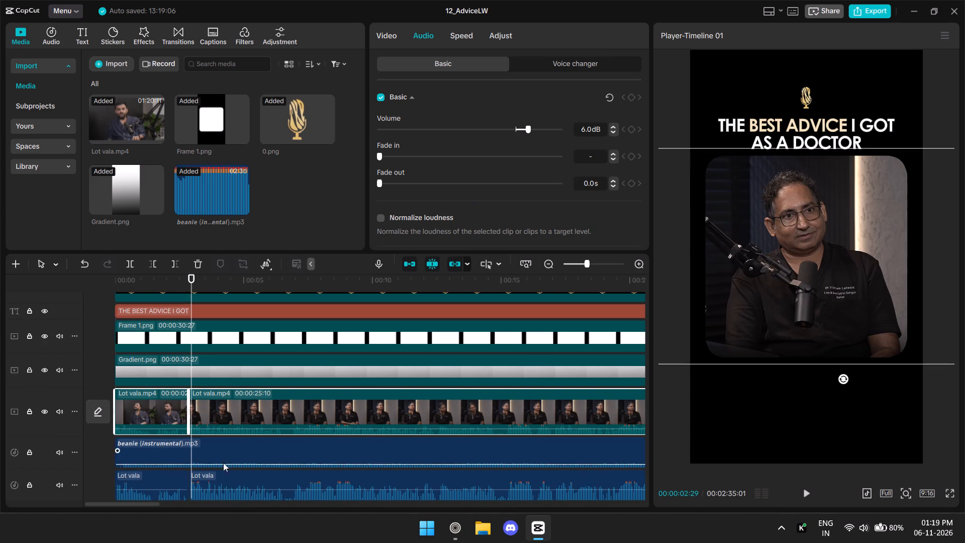
scroll(226, 464, down, 5)
key(ctrl+minus)
drag(279, 423, 272, 485)
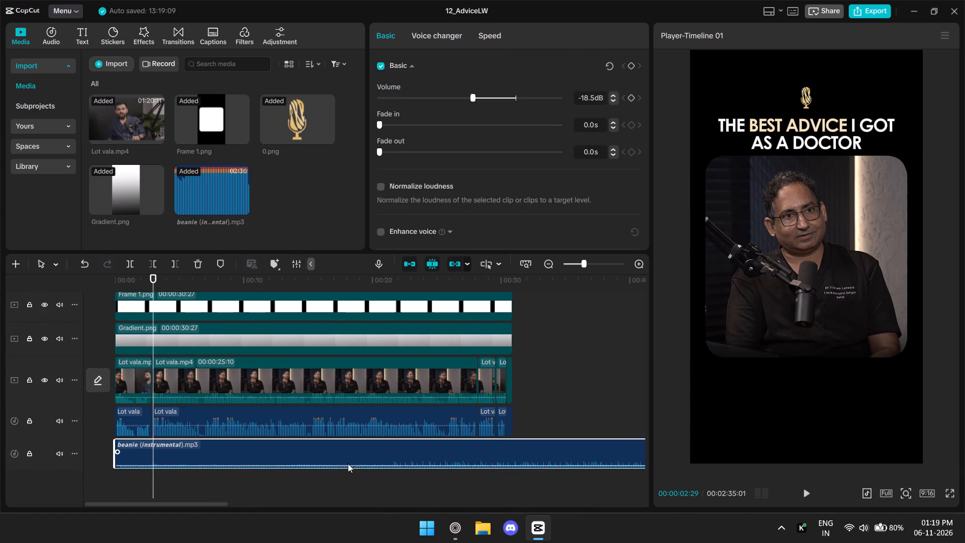
Apply the Echo voice filter to the extracted Lot vala audio clips after the first one and reduce its quantity and strength.
drag(578, 421, 175, 431)
click(424, 21)
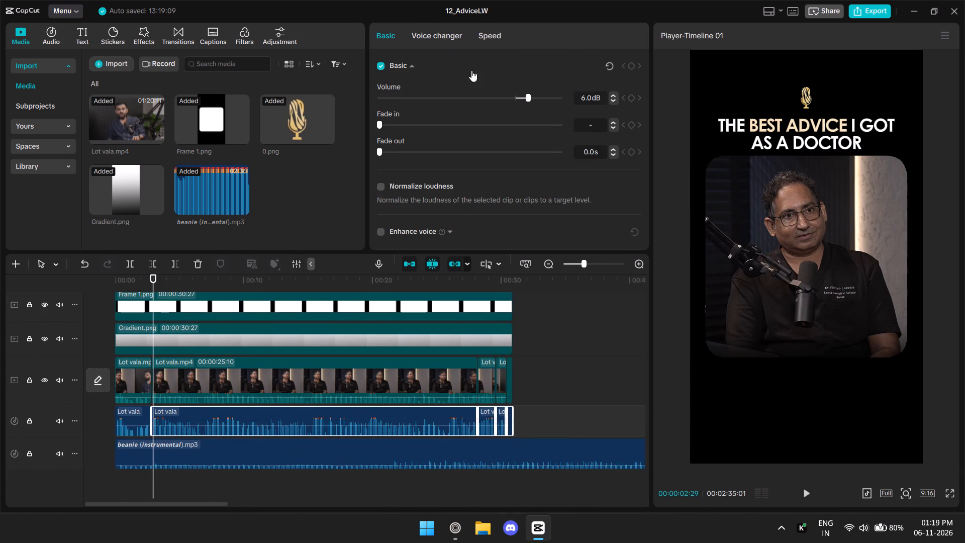
click(443, 39)
click(406, 184)
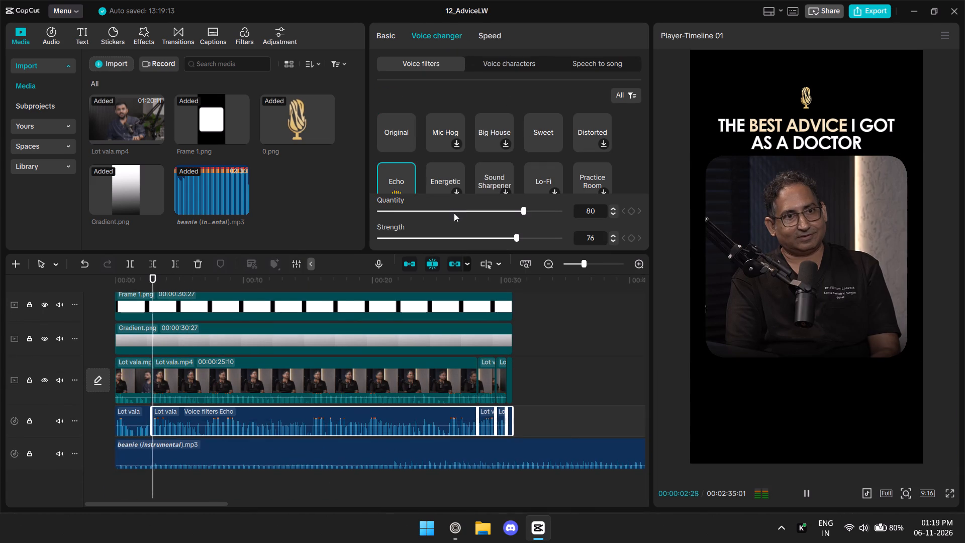
drag(376, 209, 370, 214)
drag(388, 209, 345, 214)
drag(389, 229, 315, 226)
drag(389, 241, 340, 237)
Set the volume of the selected Lot vala audio clips to -4.0 dB.
click(376, 27)
click(514, 96)
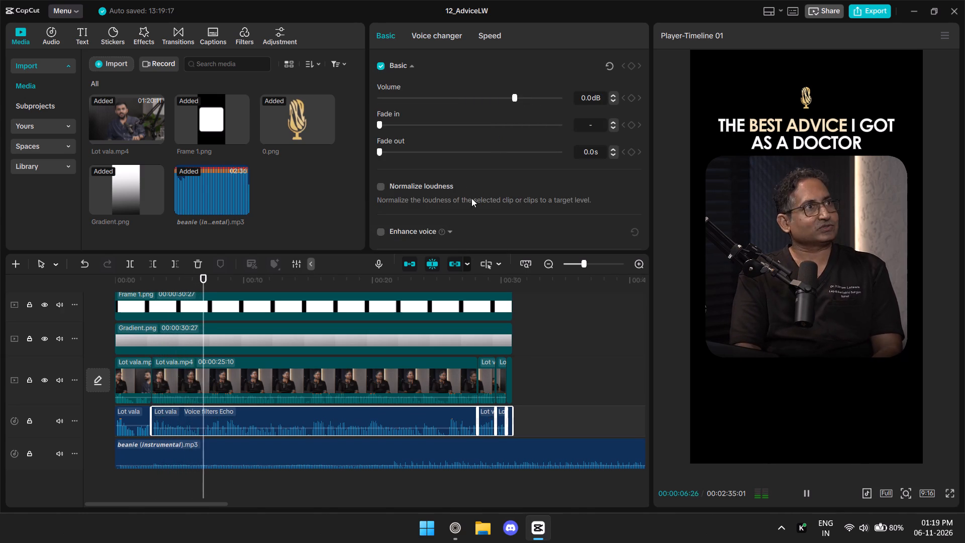
click(503, 95)
Play through the middle of the reel to check the filtered voice level against the background music.
scroll(363, 375, down, 2)
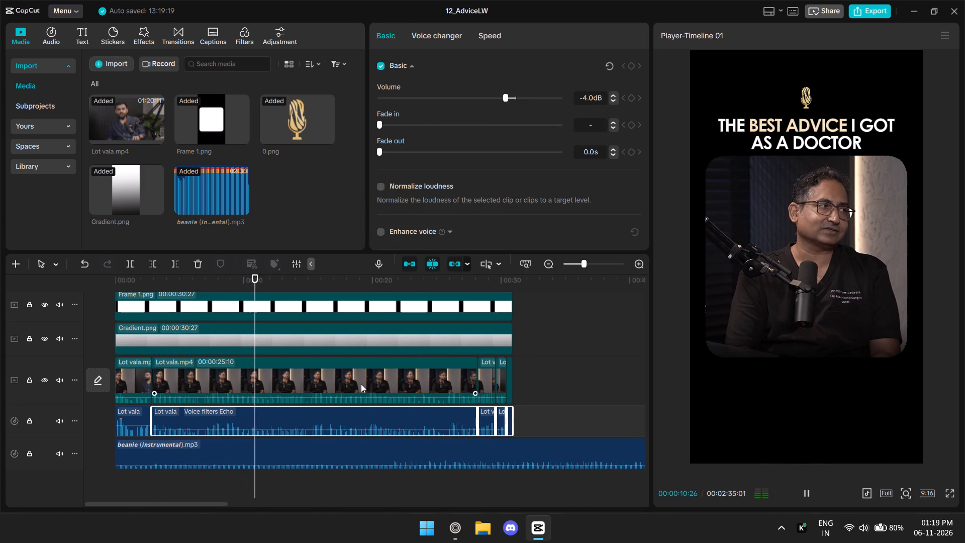
scroll(361, 384, down, 4)
key(ctrl+equal)
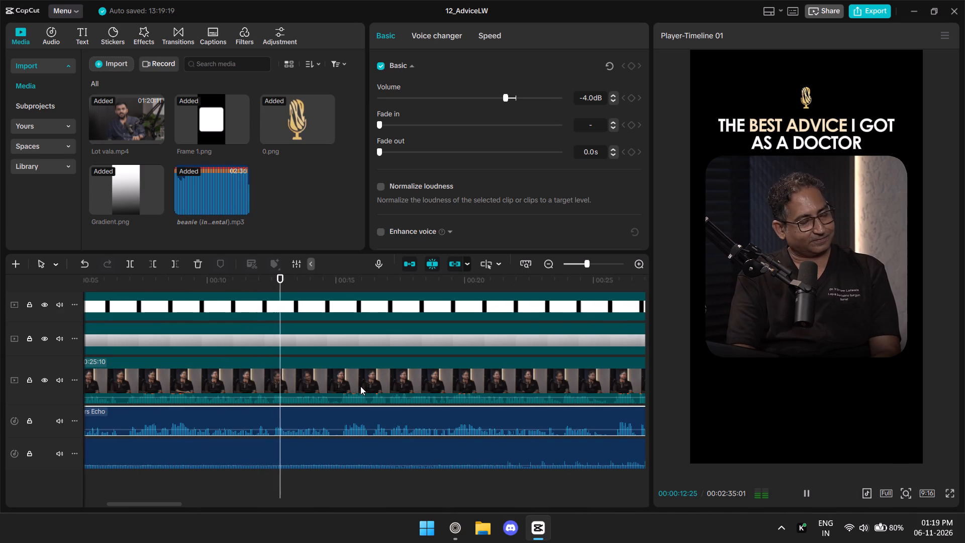
key(ctrl+minus)
key(ctrl+minus)
key(ctrl+equal)
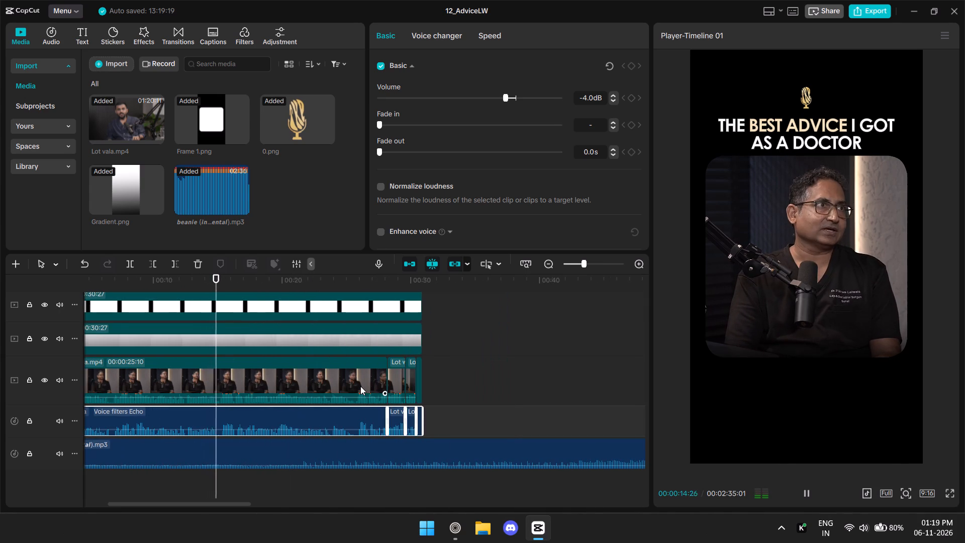
key(ctrl+minus)
key(ctrl+equal)
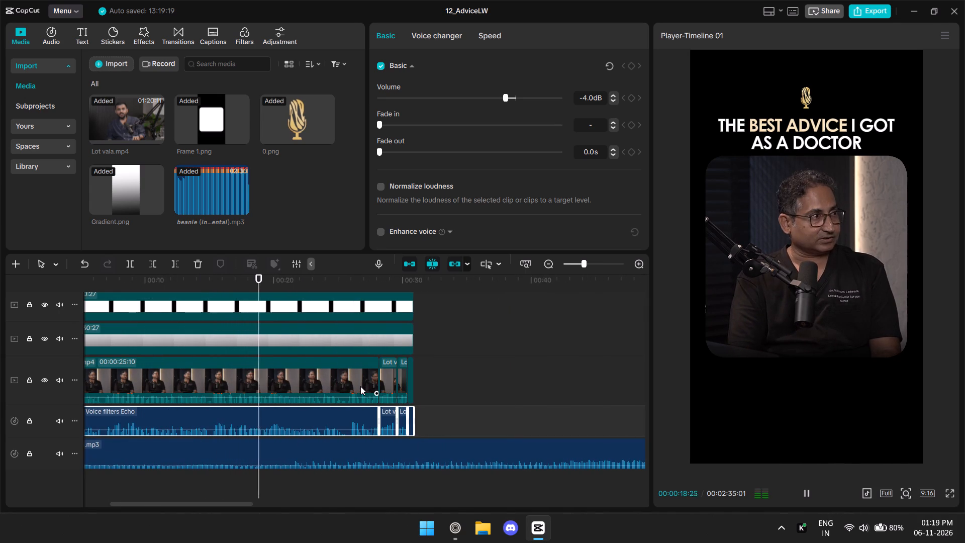
key(ctrl+minus)
key(ctrl+equal)
key(ctrl+equal)
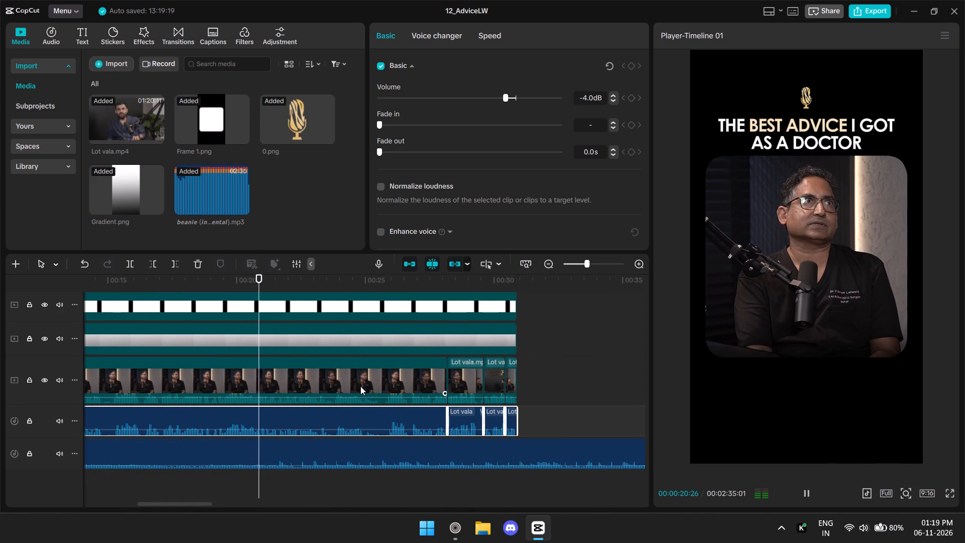
Stop playback, split the beanie music at about 00:00:33:28 and delete the part after the cut, with clip linkage turned off.
key(b)
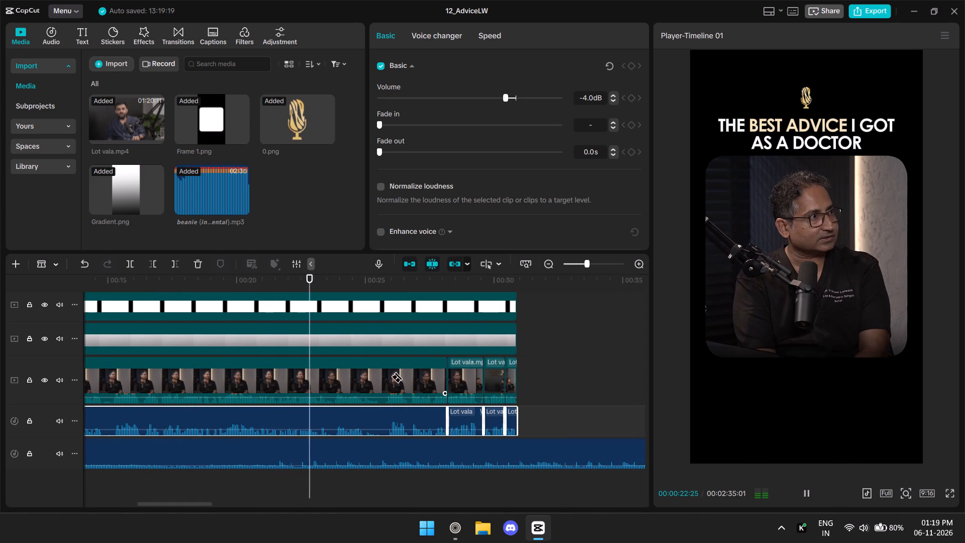
key(space)
click(596, 453)
key(a)
click(617, 454)
key(grave)
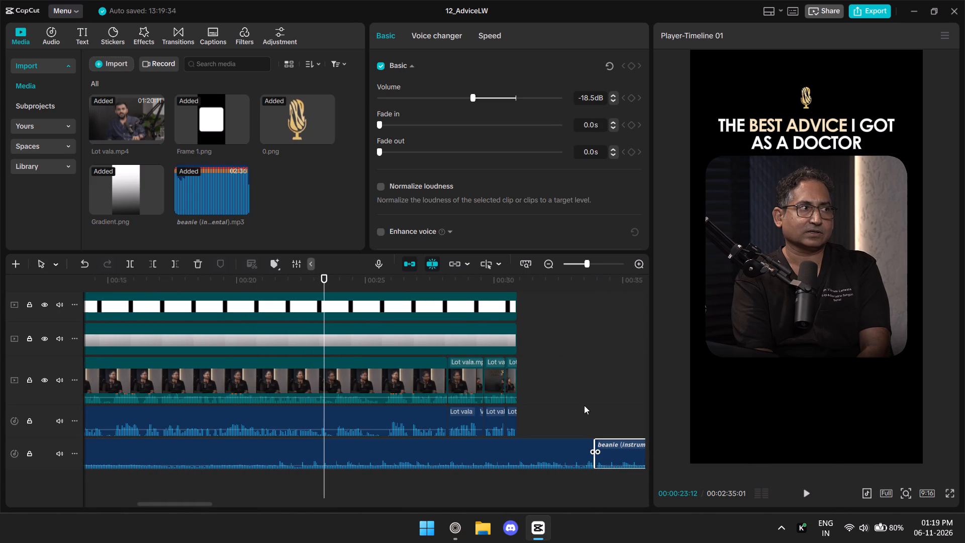
key(BackSpace)
Import Outro.png from the Lotwala folder inside TKP podcast.
click(102, 63)
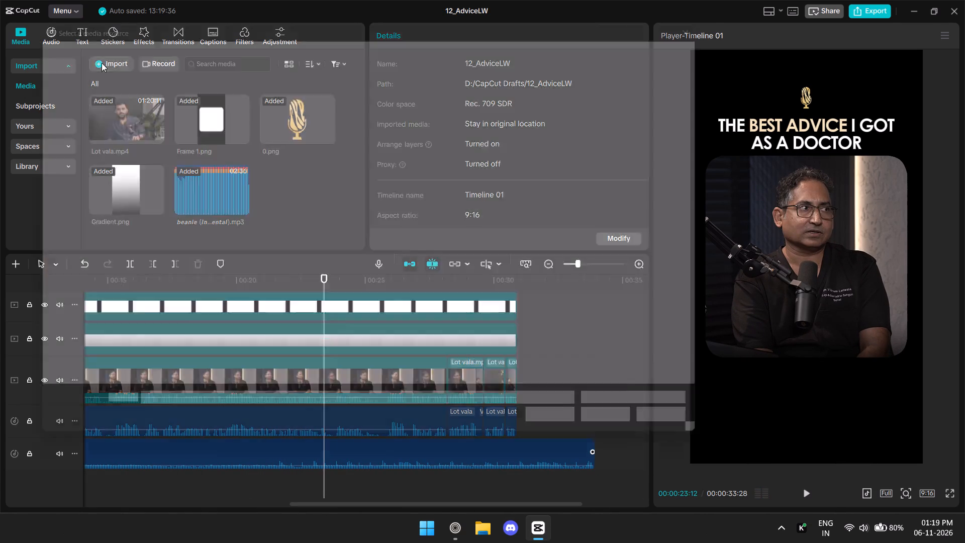
click(290, 31)
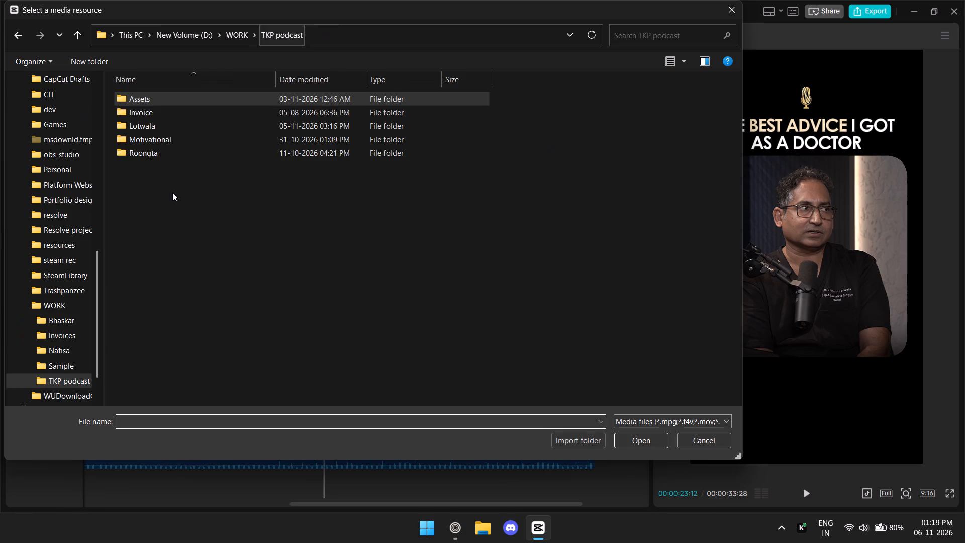
click(185, 150)
double_click(199, 121)
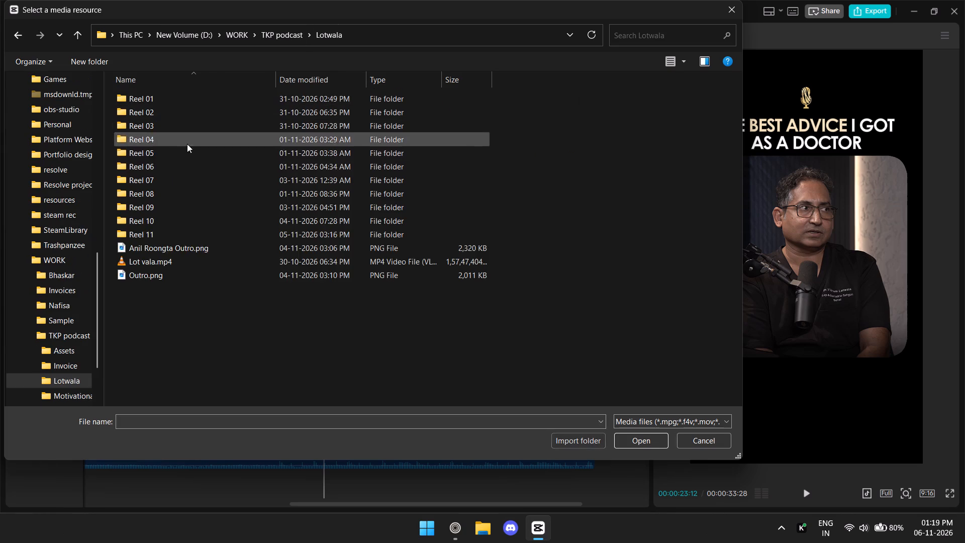
double_click(167, 275)
Place Outro.png on the main video track after the last Lot vala.mp4 clip and trim it to about 3 seconds.
drag(299, 178, 520, 358)
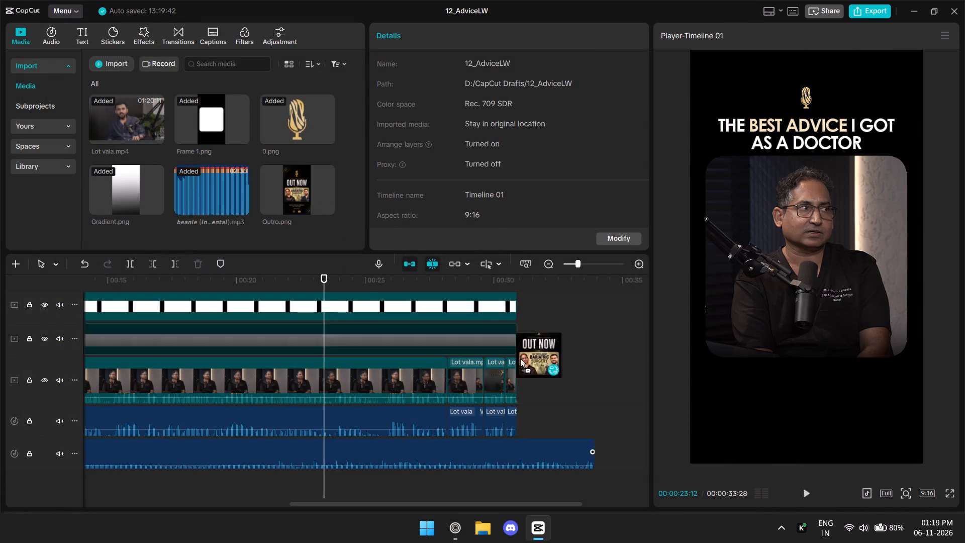
drag(520, 358, 517, 369)
click(513, 288)
key(space)
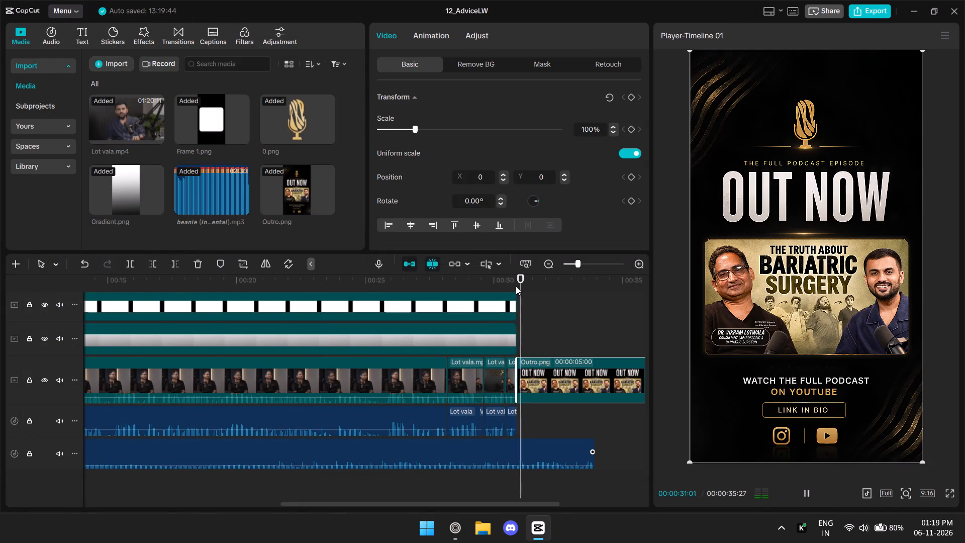
key(ctrl+minus)
key(ctrl+equal)
drag(629, 372, 576, 383)
Add a scale keyframe at the start of the Outro.png clip, at 00:00:30:27.
drag(519, 286, 502, 293)
click(626, 124)
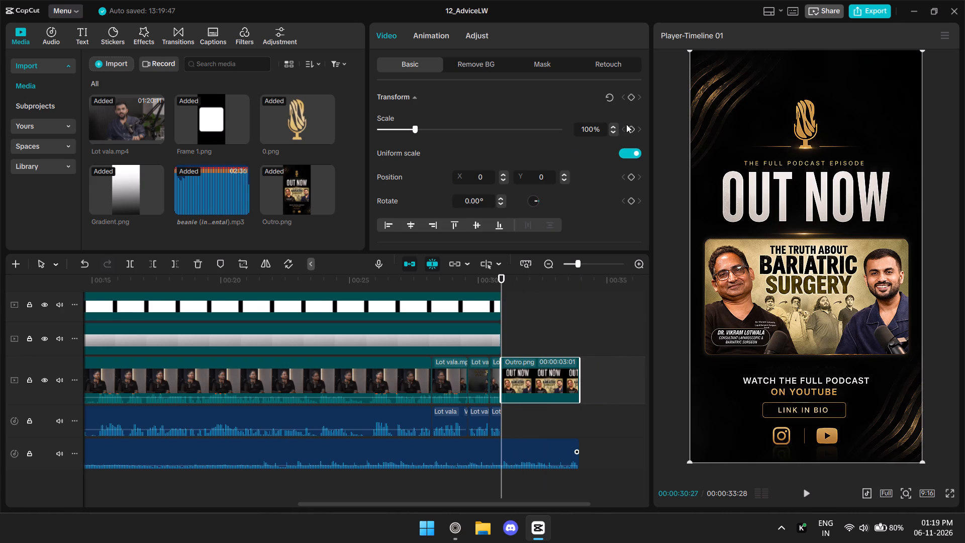
click(628, 130)
Extend the Outro.png clip to 00:00:04:08 and lengthen the beanie music so both end together at about 00:00:35:05.
drag(578, 462, 605, 460)
click(561, 361)
drag(578, 363, 599, 363)
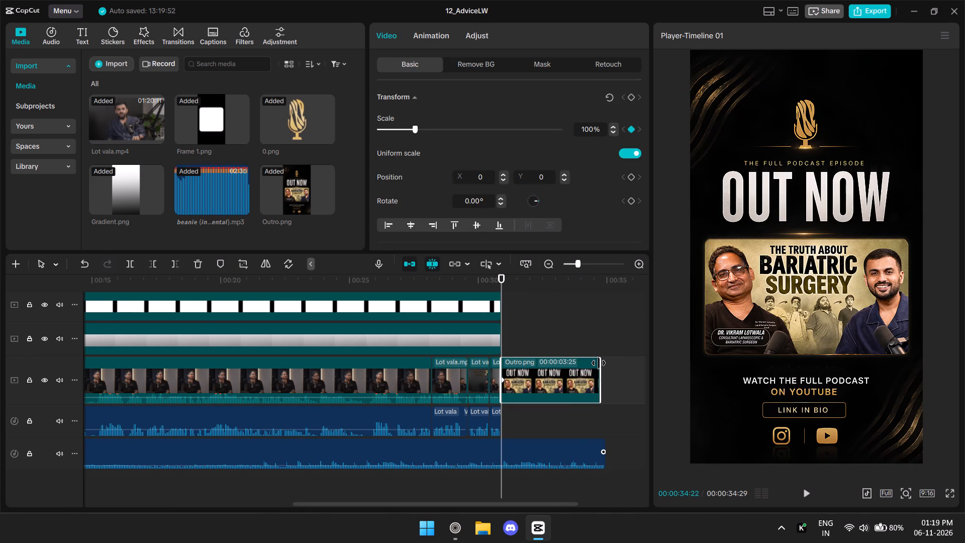
drag(599, 363, 610, 363)
click(581, 466)
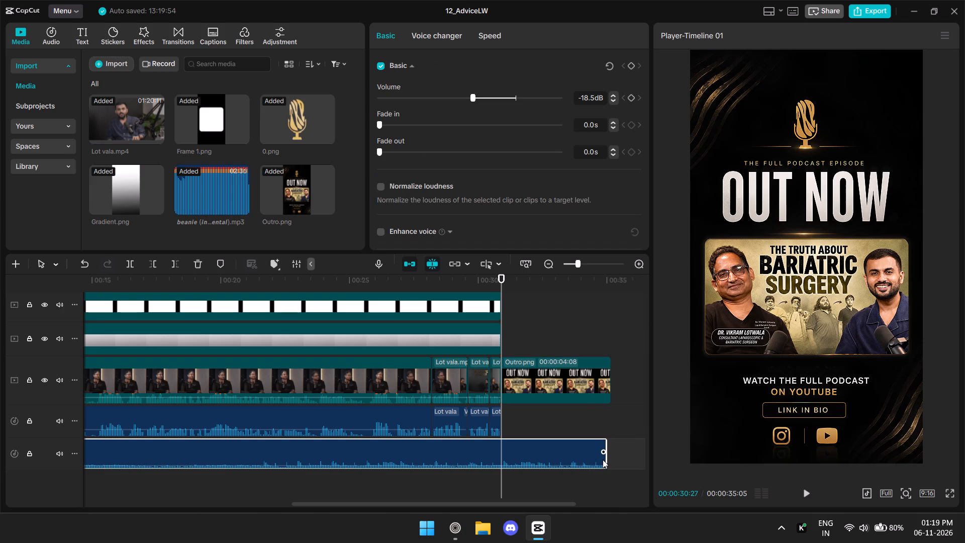
click(606, 459)
Animate the Outro.png clip's scale with a 100% keyframe at 00:00:33:23 and 185% at its first keyframe.
click(546, 378)
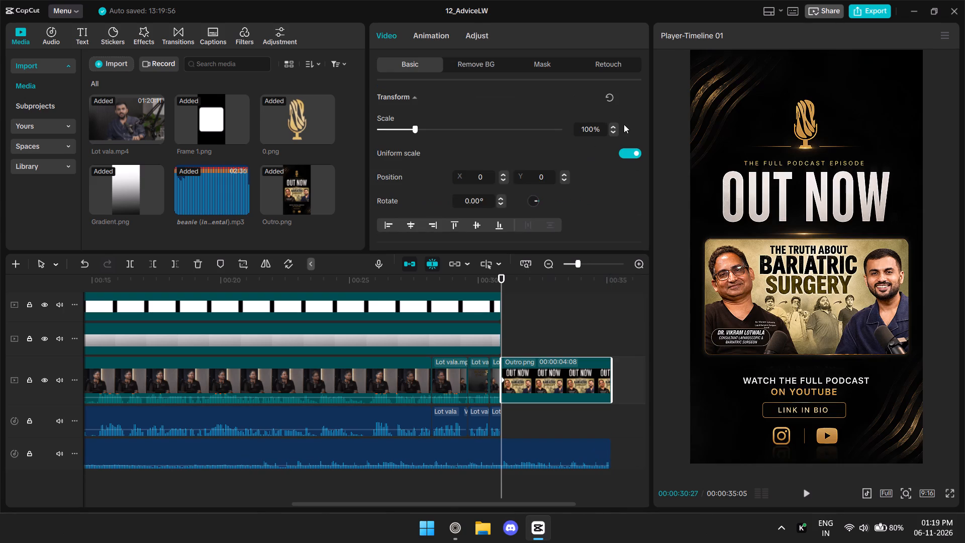
drag(555, 283, 575, 285)
click(634, 132)
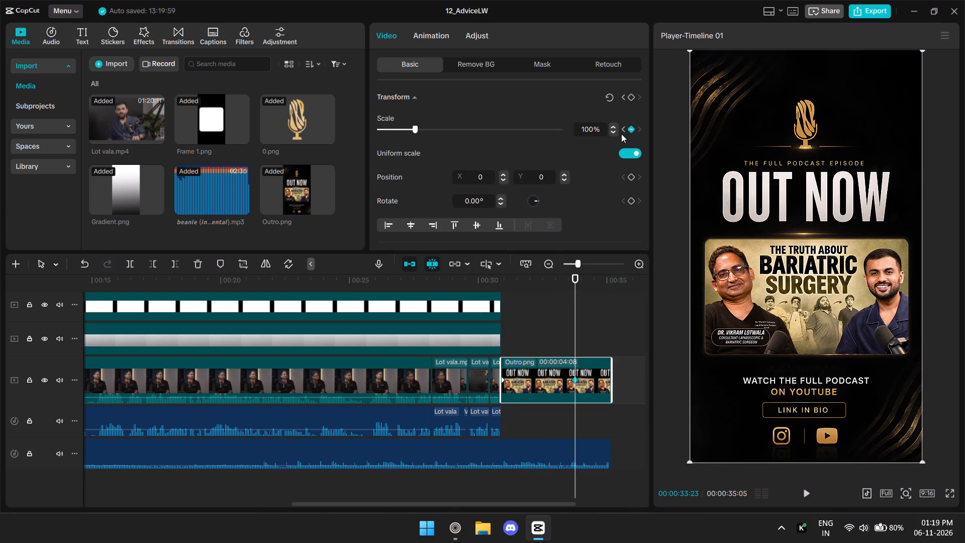
click(621, 134)
click(621, 130)
click(623, 128)
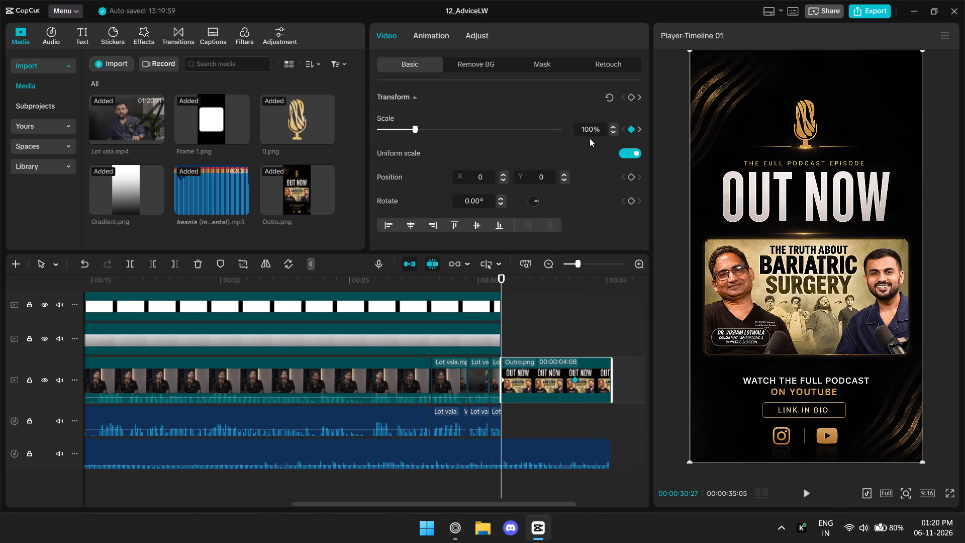
click(446, 128)
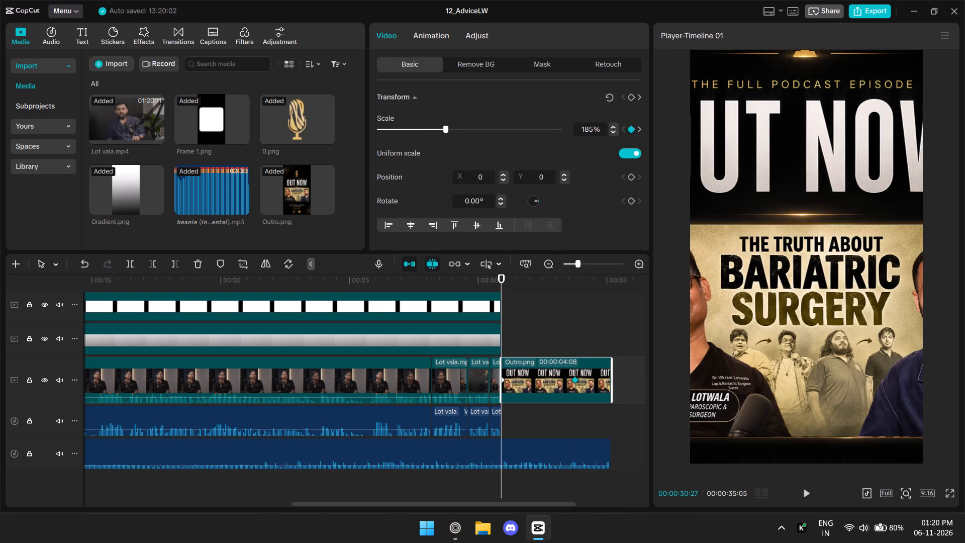
Apply the Cubic Out preset curve to the Outro.png clip's scale keyframes and preview the zoom-out.
key(alt+k)
click(531, 331)
scroll(532, 334, up, 1)
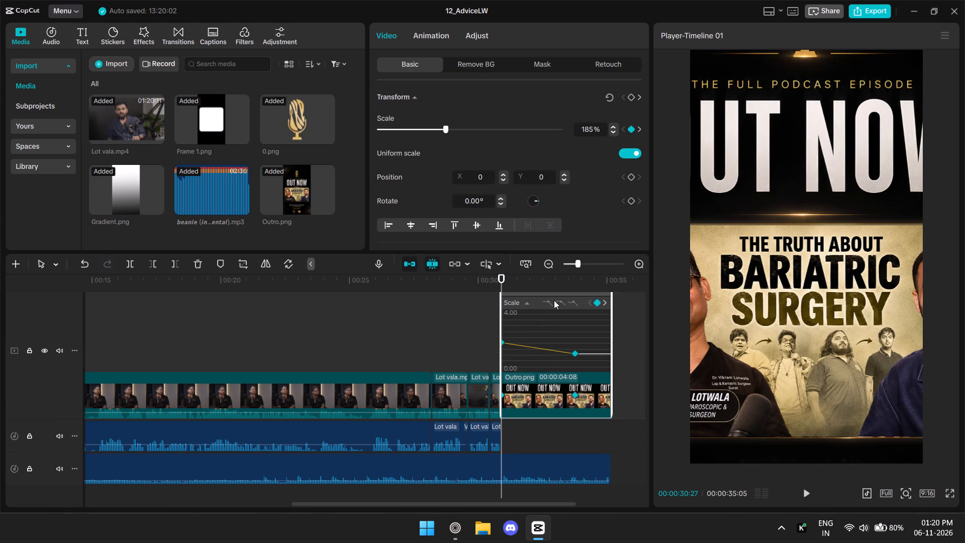
key(ctrl+equal)
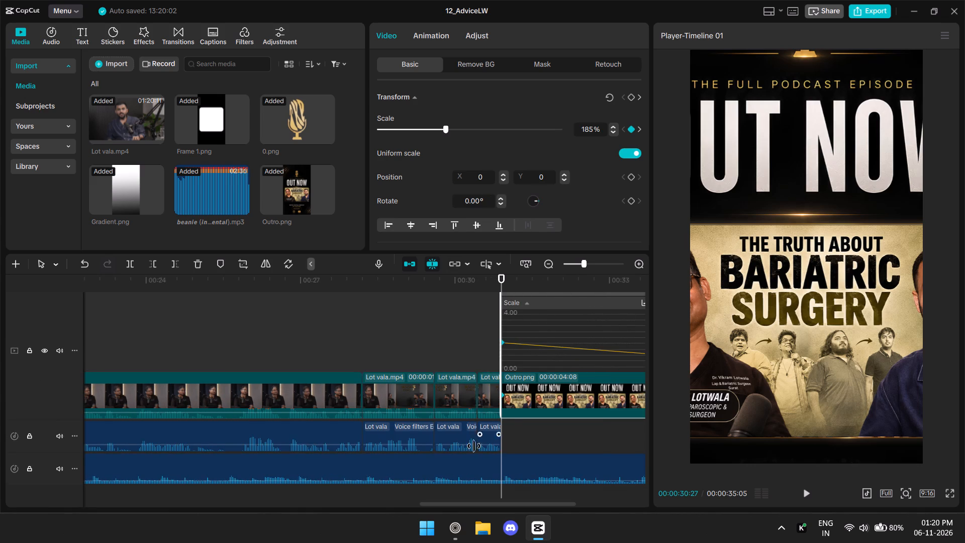
drag(462, 506, 489, 502)
click(546, 299)
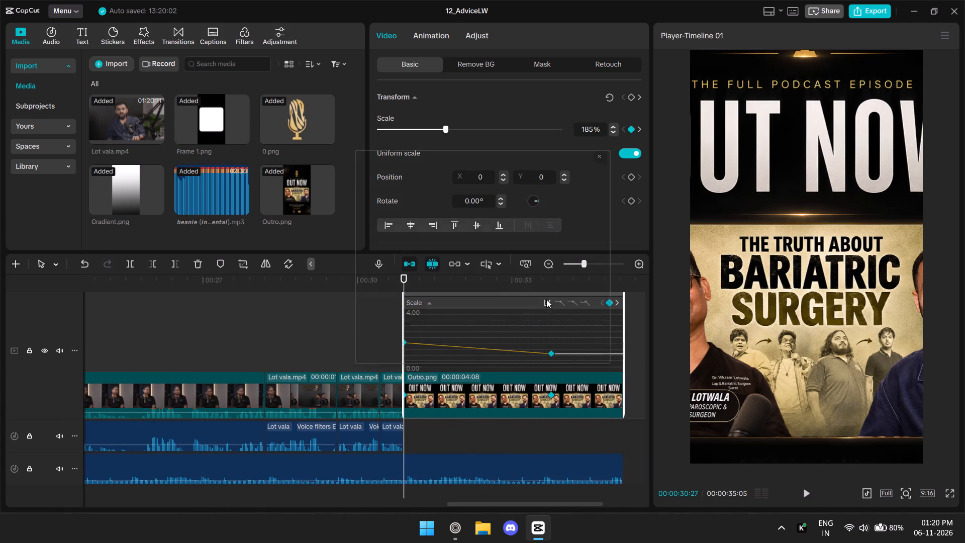
click(675, 411)
key(space)
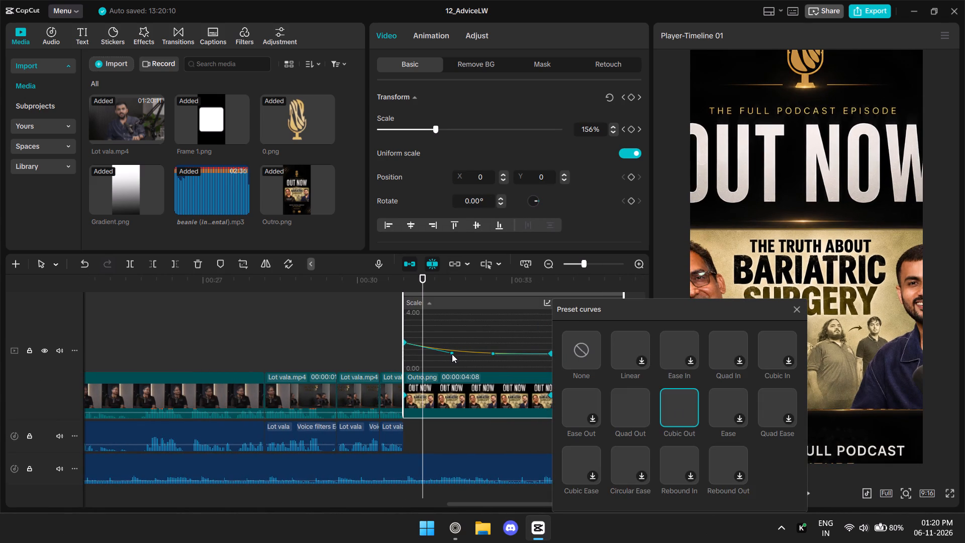
Steepen the start of the Outro.png scale curve by pulling its first handle back to the first keyframe, and preview the animation.
drag(452, 354, 399, 355)
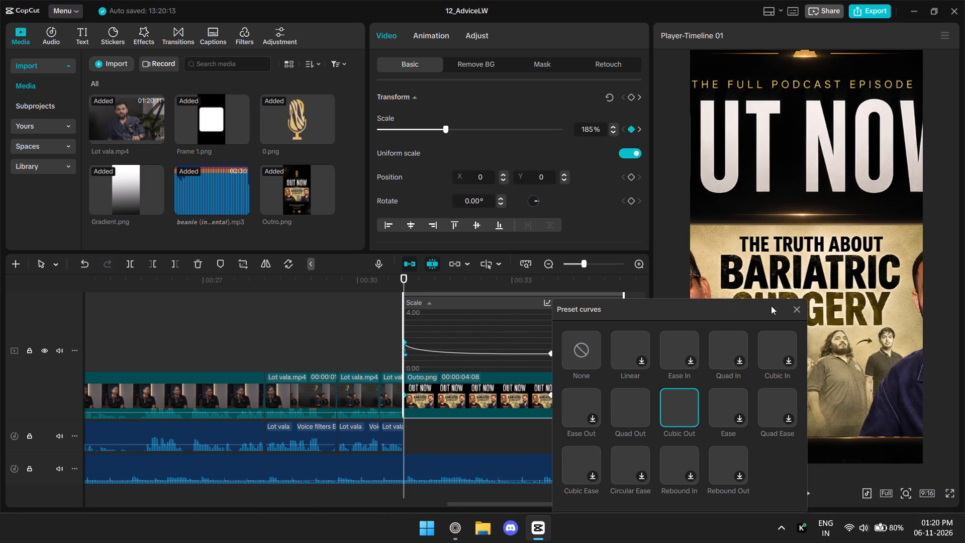
click(787, 305)
click(795, 306)
key(alt+k)
key(space)
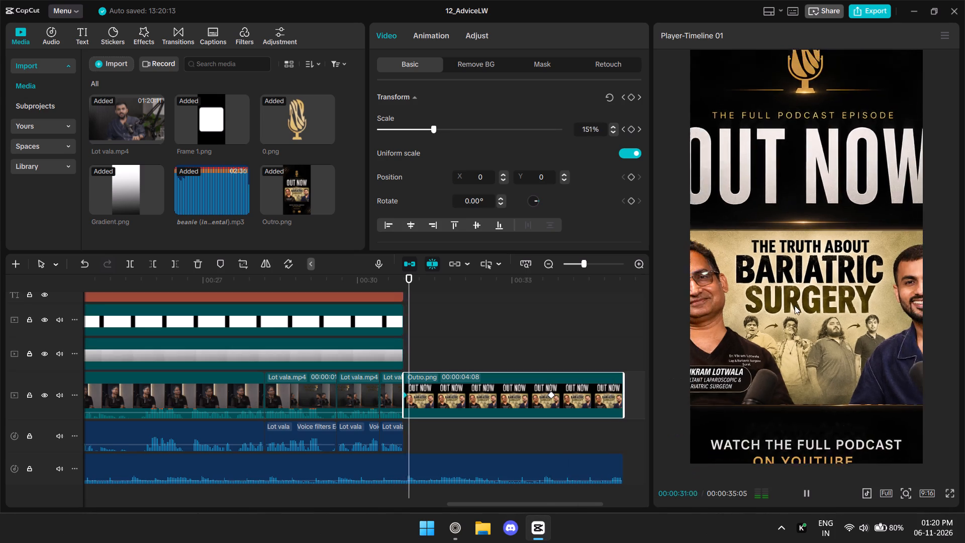
key(ctrl+minus)
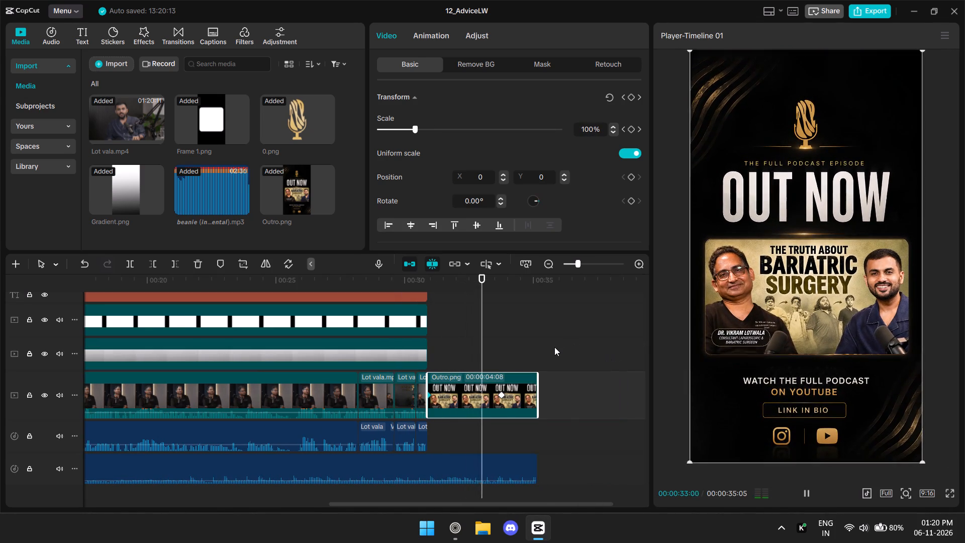
key(space)
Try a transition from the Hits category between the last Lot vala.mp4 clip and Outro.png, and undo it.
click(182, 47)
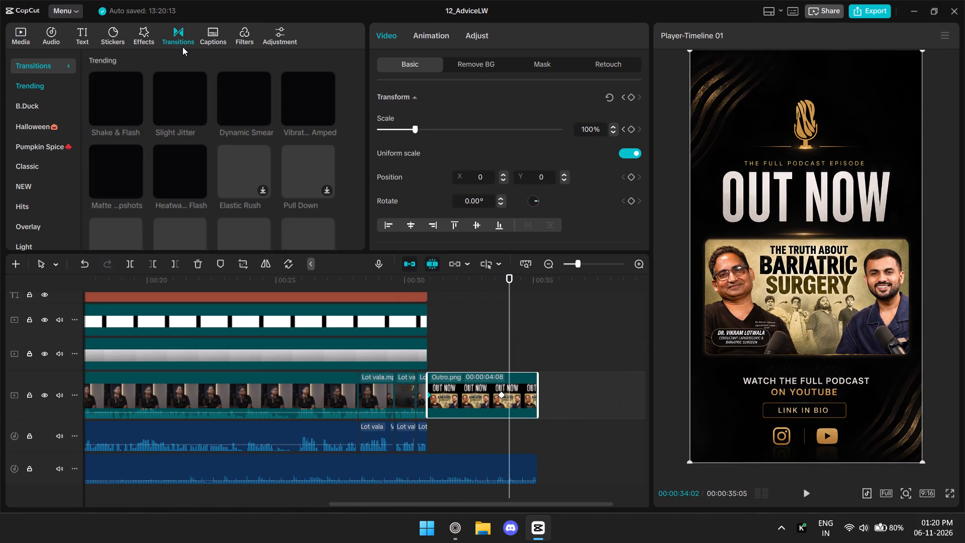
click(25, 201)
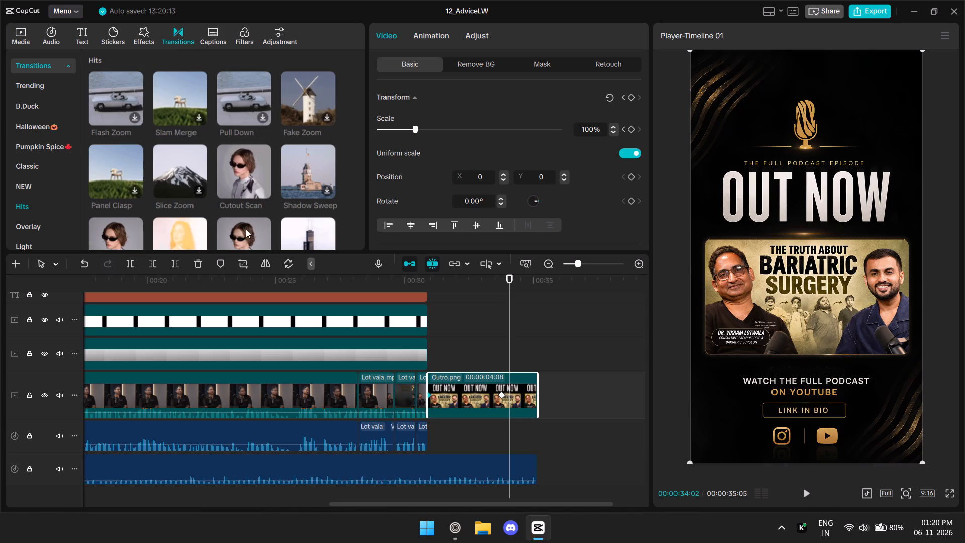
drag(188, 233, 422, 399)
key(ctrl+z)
Extend the 0.png logo clip about 2 seconds over the outro and split it where Outro.png begins, at 00:00:30:27.
scroll(439, 326, up, 3)
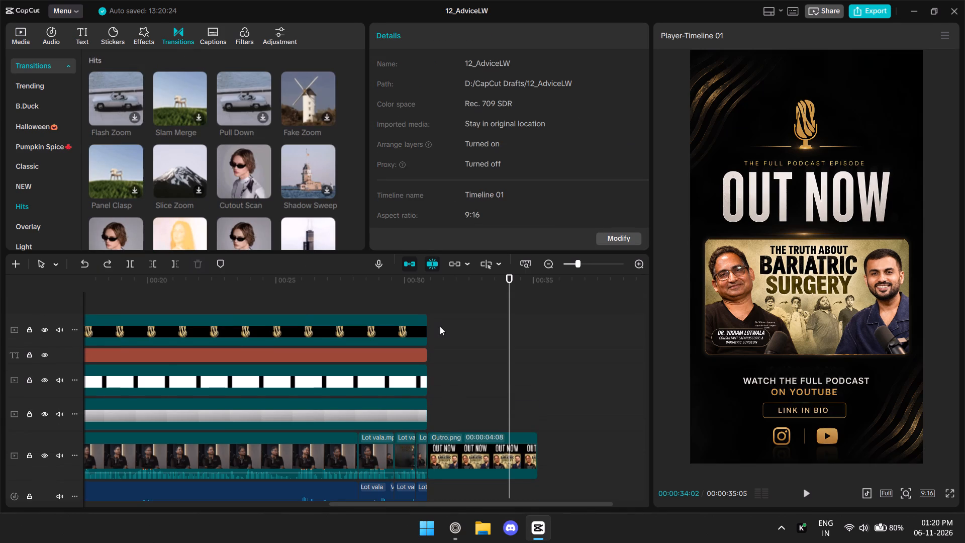
scroll(440, 326, up, 3)
drag(427, 335, 487, 335)
key(b)
click(429, 340)
key(a)
Set the opacity of the 0.png piece above Outro.png to 0%.
click(452, 337)
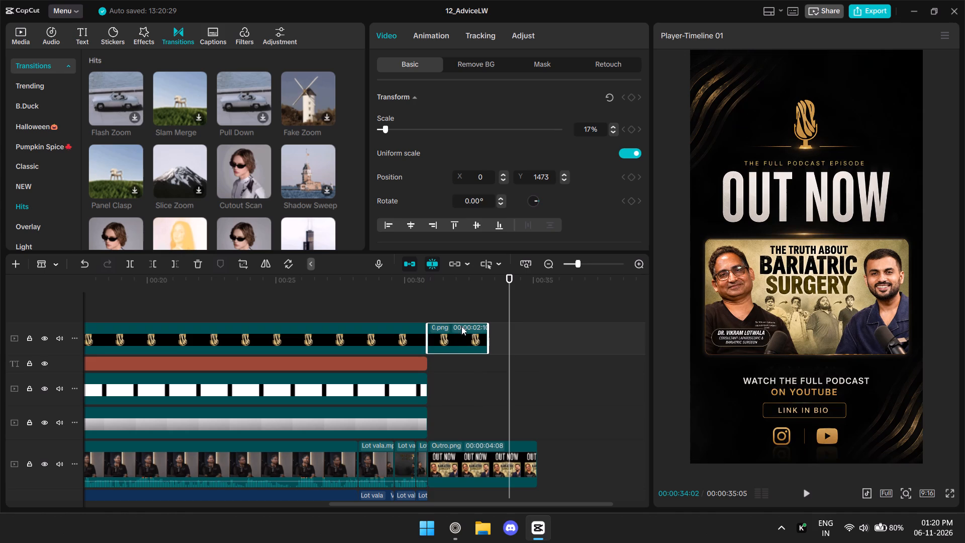
scroll(464, 203, down, 4)
click(408, 157)
drag(419, 214, 377, 213)
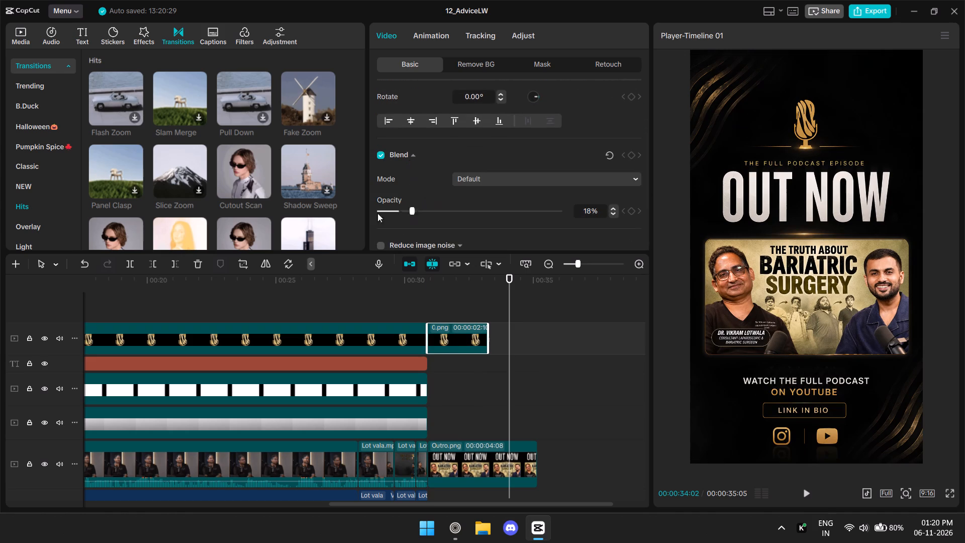
drag(377, 213, 297, 199)
Add a transition from the Hits category at the cut between the two 0.png pieces and preview it.
drag(184, 231, 419, 340)
click(398, 284)
key(space)
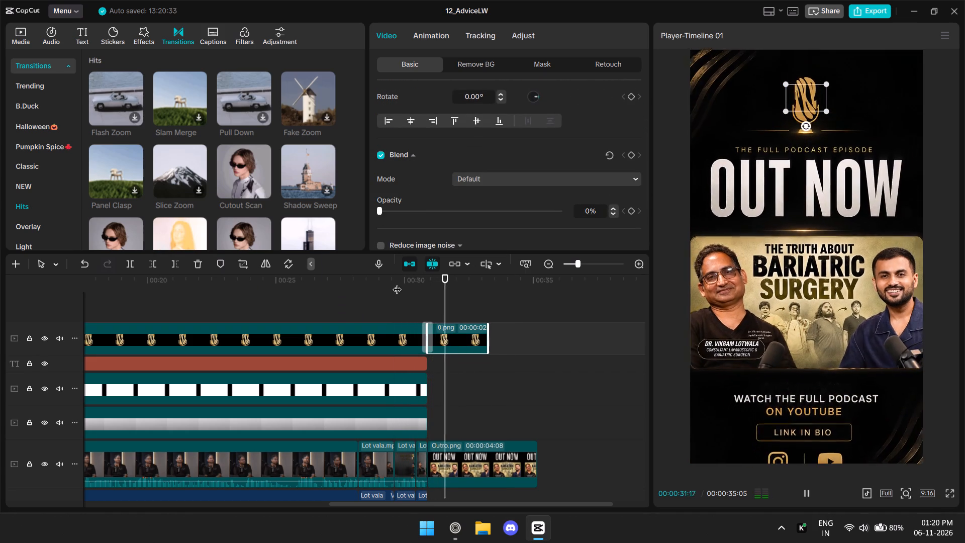
click(441, 301)
Play the reel from its beginning to check the opening clips and their voice audio.
drag(439, 277, 0, 239)
key(space)
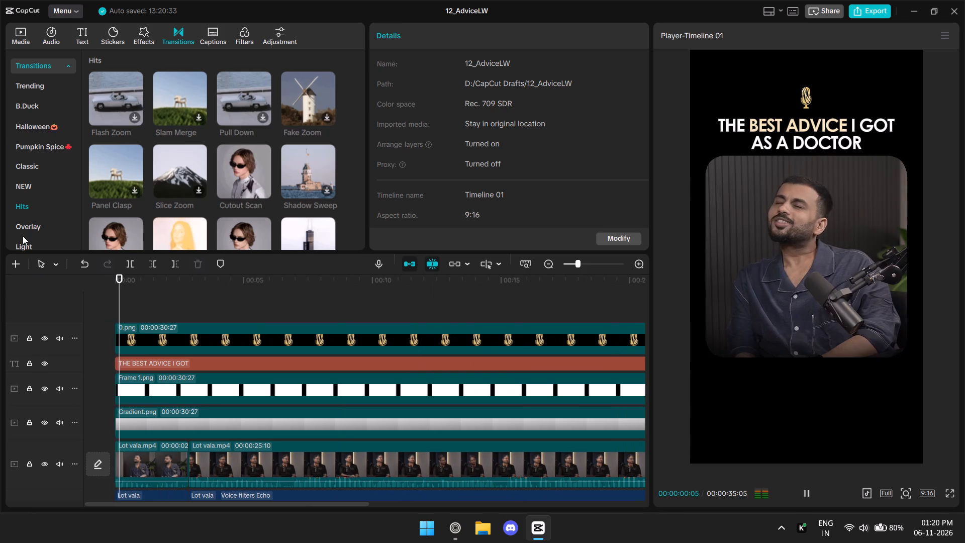
scroll(265, 289, down, 5)
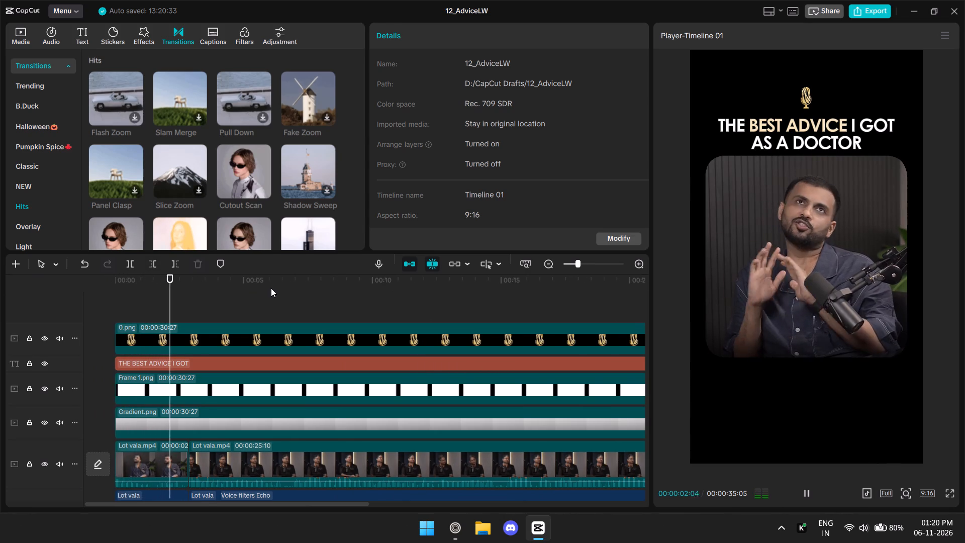
key(ctrl+equal)
scroll(277, 310, down, 6)
key(ctrl+minus)
key(ctrl+equal)
key(ctrl+minus)
ctrl+scroll(307, 321, down, 5)
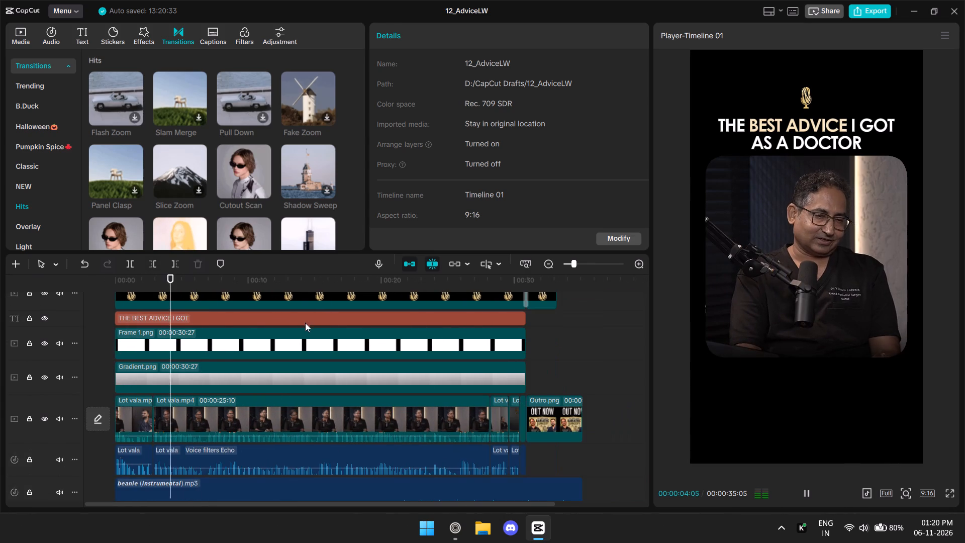
Apply the Echo voice filter to the first Lot vala audio clip with Quantity 0 and Strength 0.
drag(166, 279, 121, 287)
key(ctrl+equal)
key(ctrl+equal)
click(147, 458)
click(439, 36)
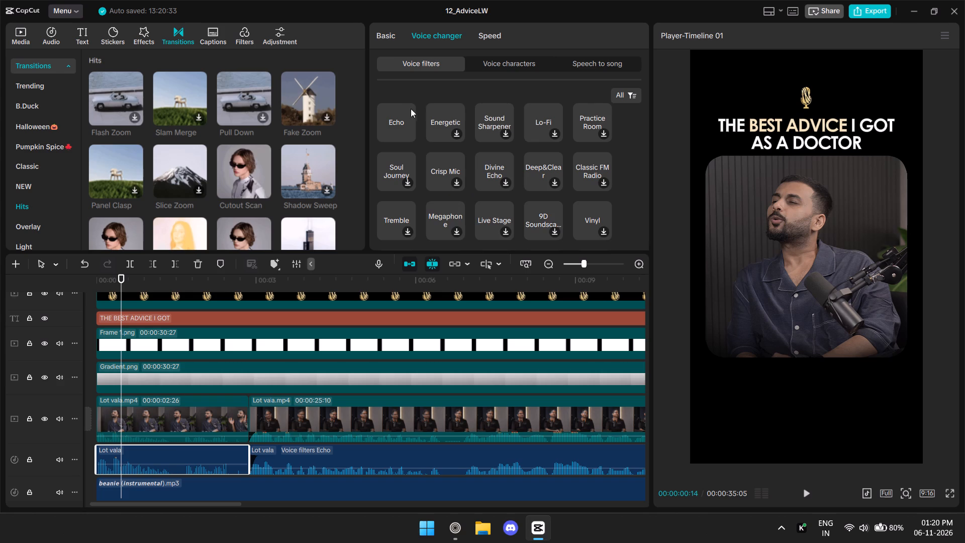
click(403, 111)
drag(409, 212, 337, 213)
drag(395, 239, 347, 234)
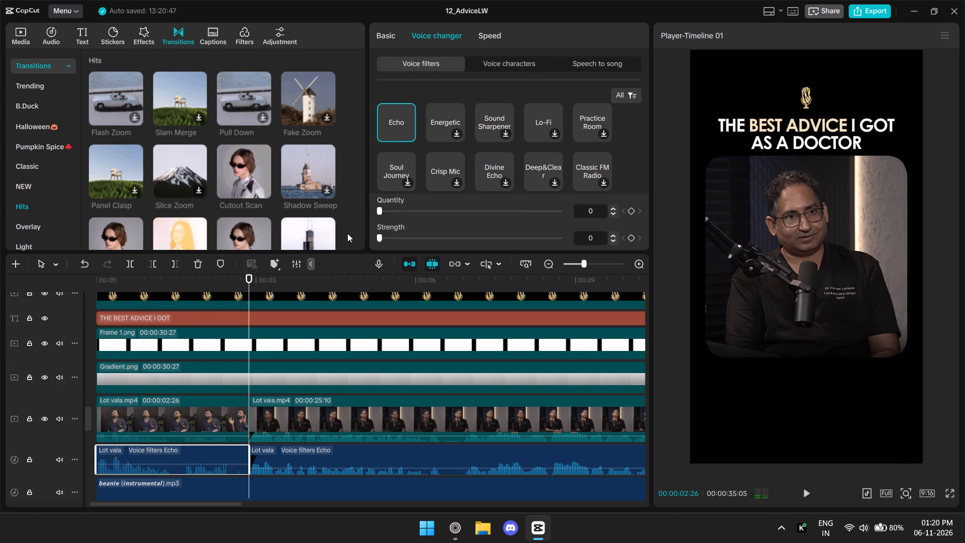
Add a short fade-out at the end of the first Lot vala audio clip.
key(space)
key(ctrl+minus)
key(space)
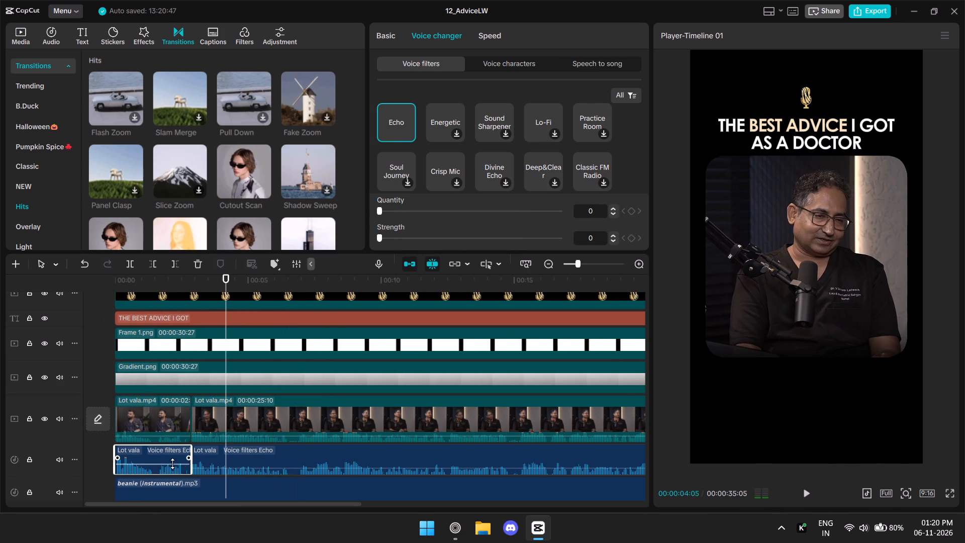
drag(186, 456, 179, 456)
Play across the cut between the first two Lot vala audio clips and onward to check the sound.
click(164, 290)
key(space)
key(ctrl+minus)
key(ctrl+equal)
key(ctrl+equal)
key(ctrl+minus)
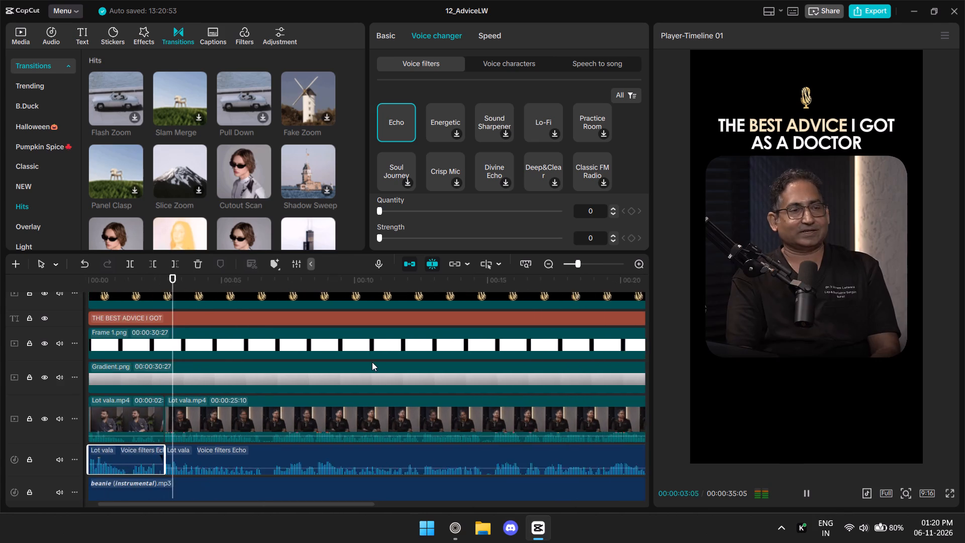
key(ctrl+minus)
scroll(375, 363, down, 7)
key(ctrl+minus)
key(ctrl+equal)
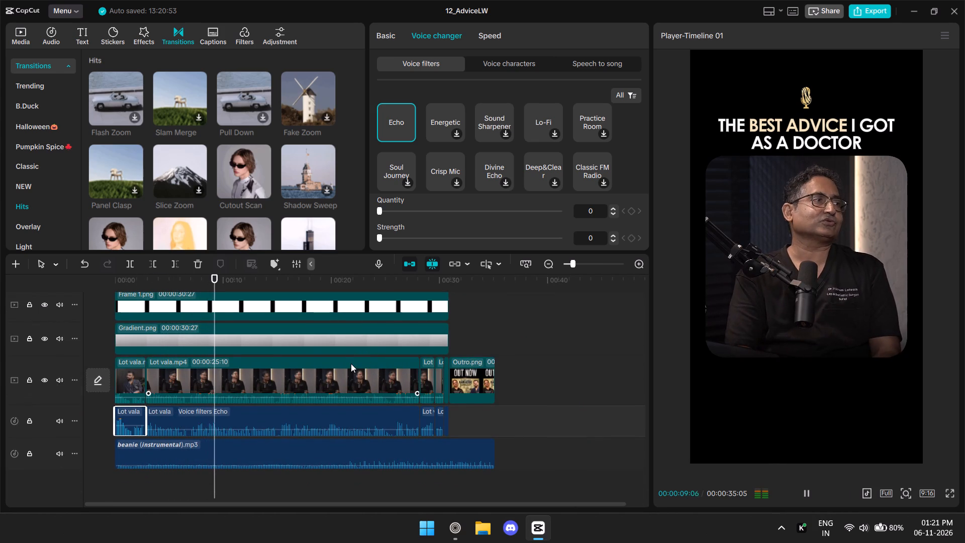
key(space)
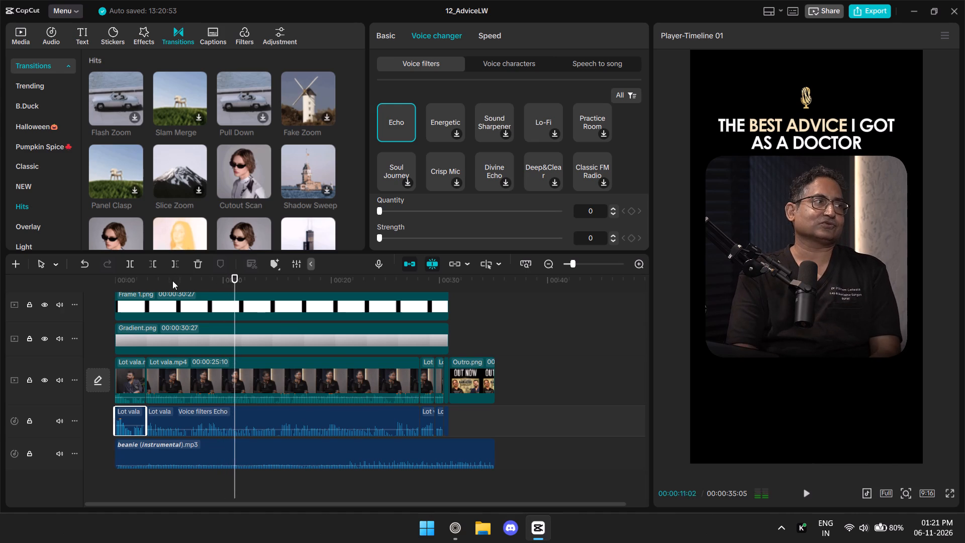
Return the playhead to the start and name the export 12_AdviceLW_Subtitle.
drag(170, 282, 35, 282)
click(871, 12)
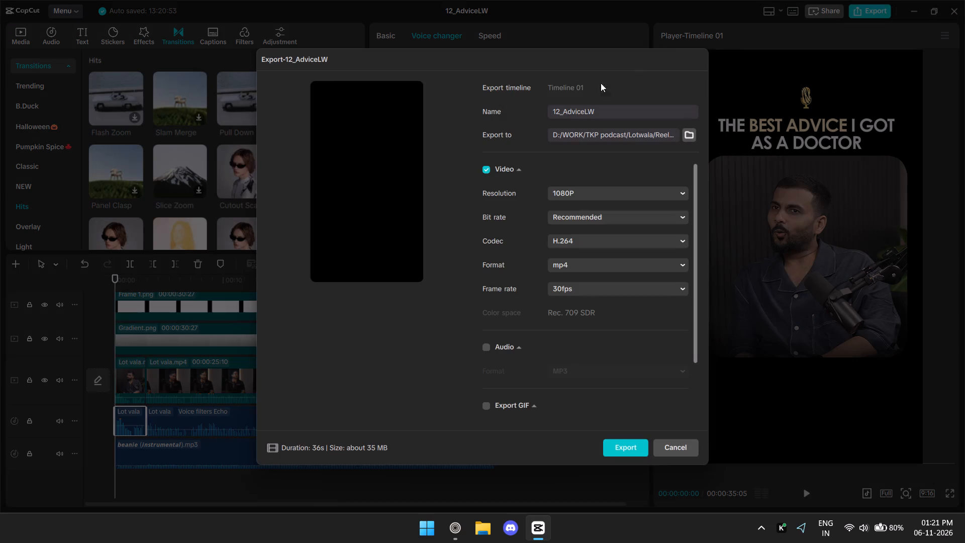
click(629, 109)
key(shift+underscore)
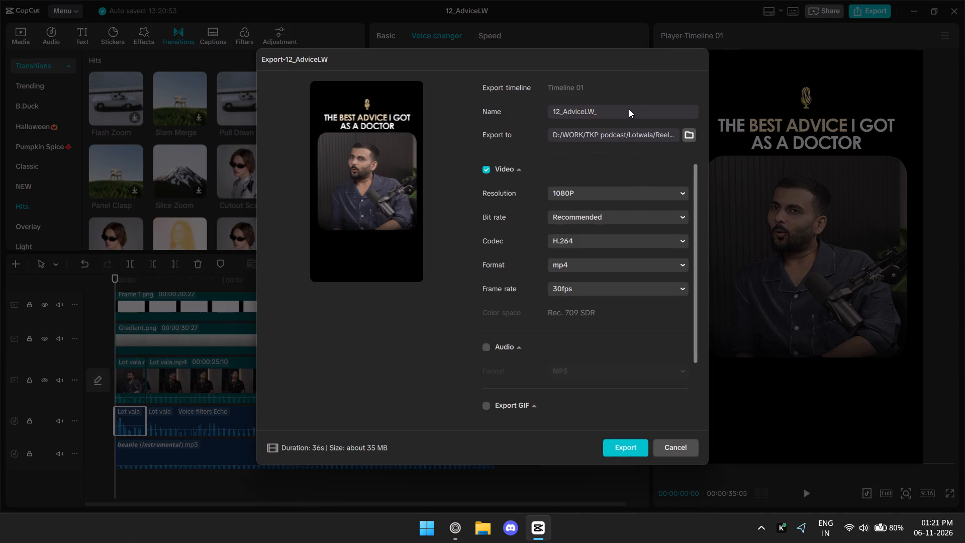
text(Subit)
key(BackSpace)
key(BackSpace)
text(ti)
text(tle)
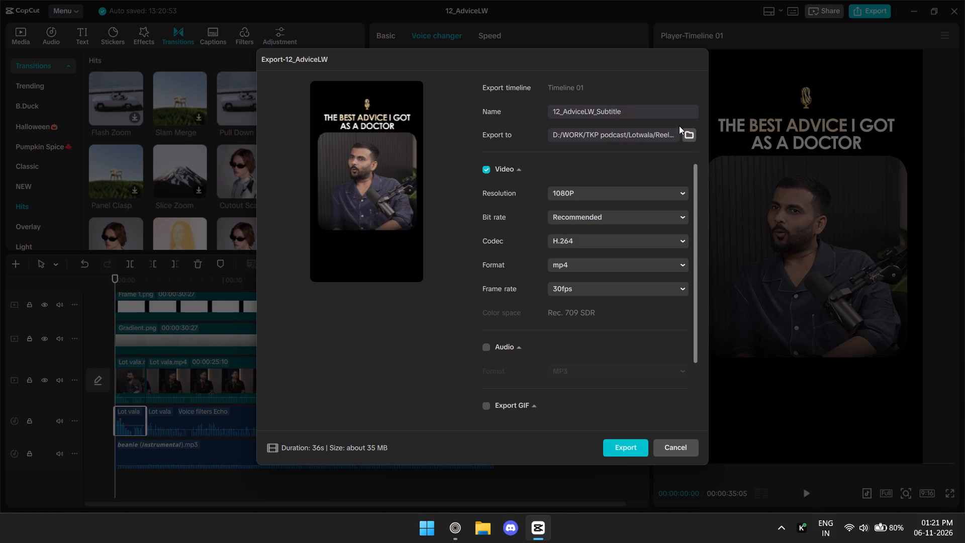
Create a folder named Reel 12 inside the Lotwala folder while choosing the export location.
click(687, 131)
click(588, 85)
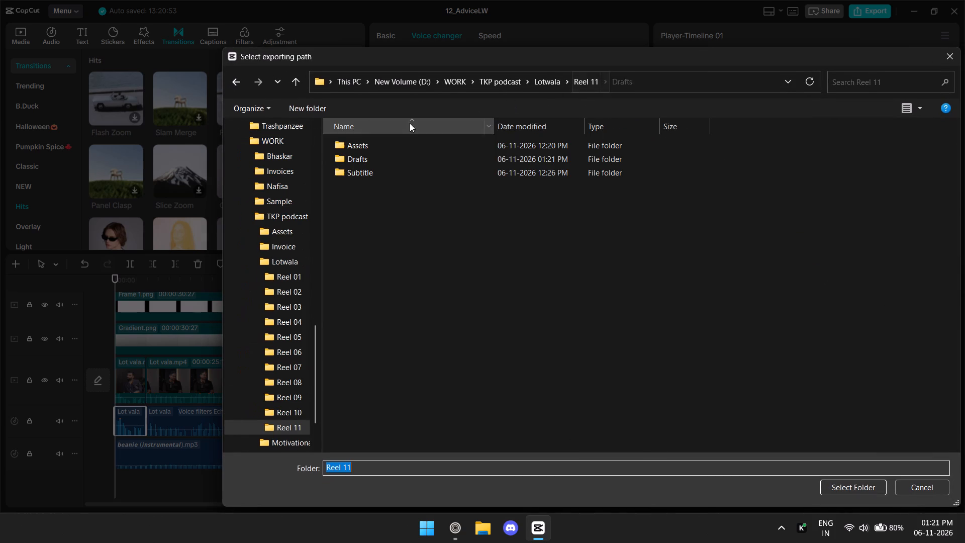
click(546, 78)
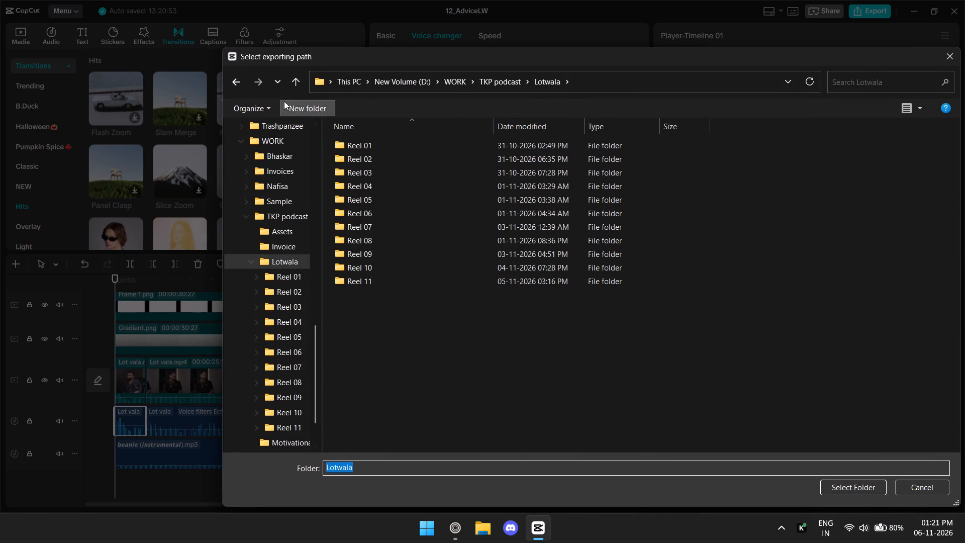
click(311, 117)
click(317, 108)
text(Reel 12)
key(Return)
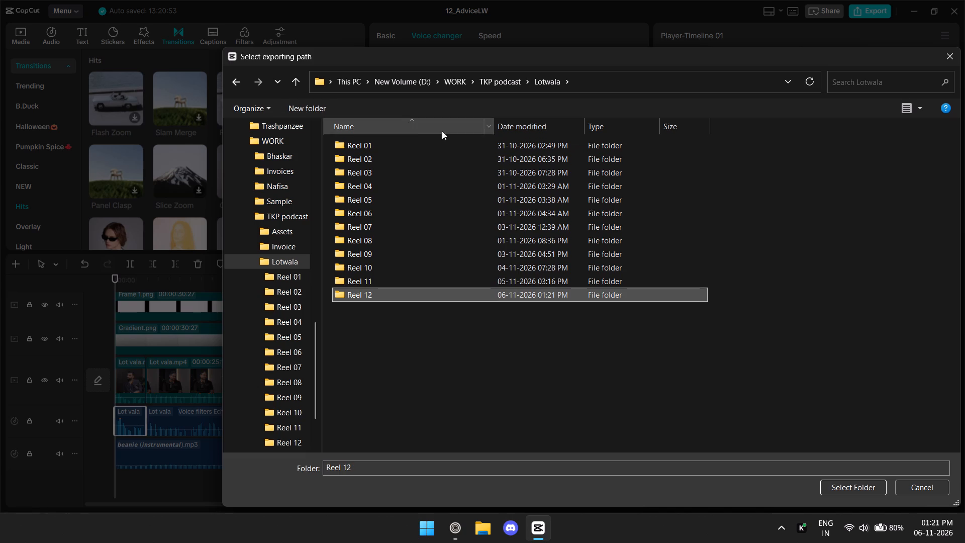
double_click(430, 297)
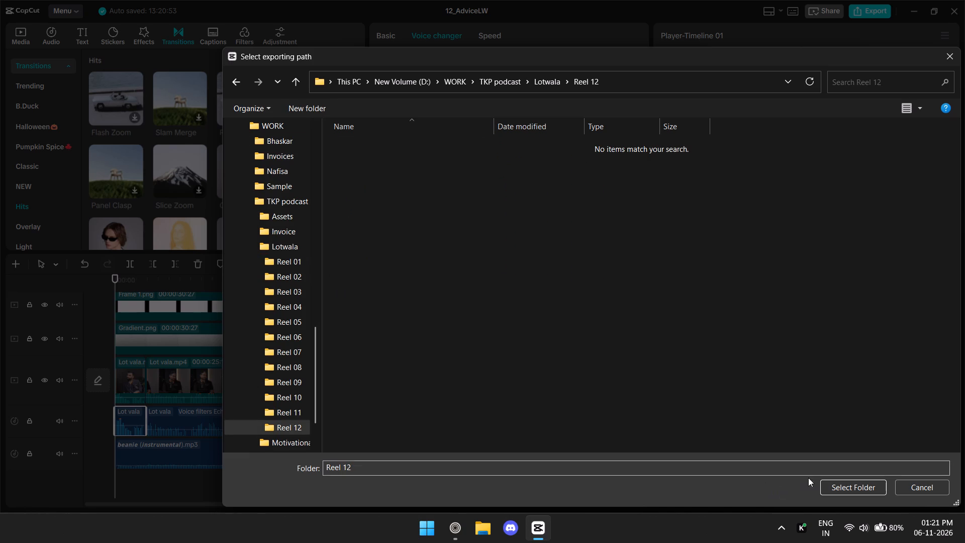
click(312, 105)
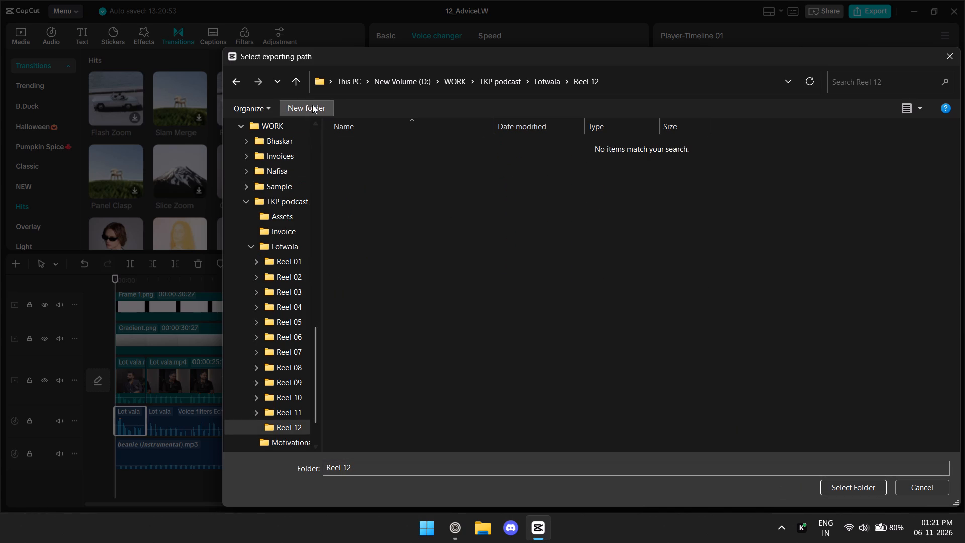
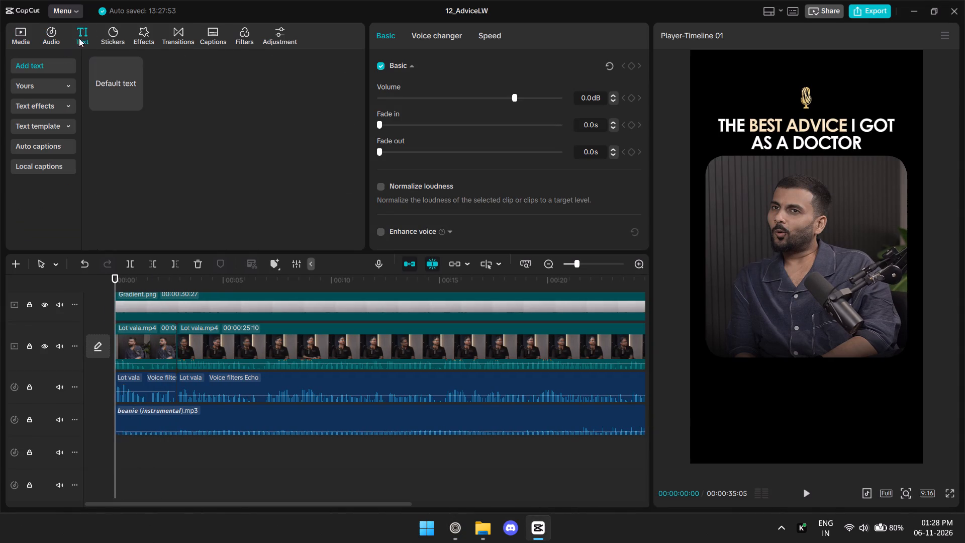
click(55, 161)
click(125, 88)
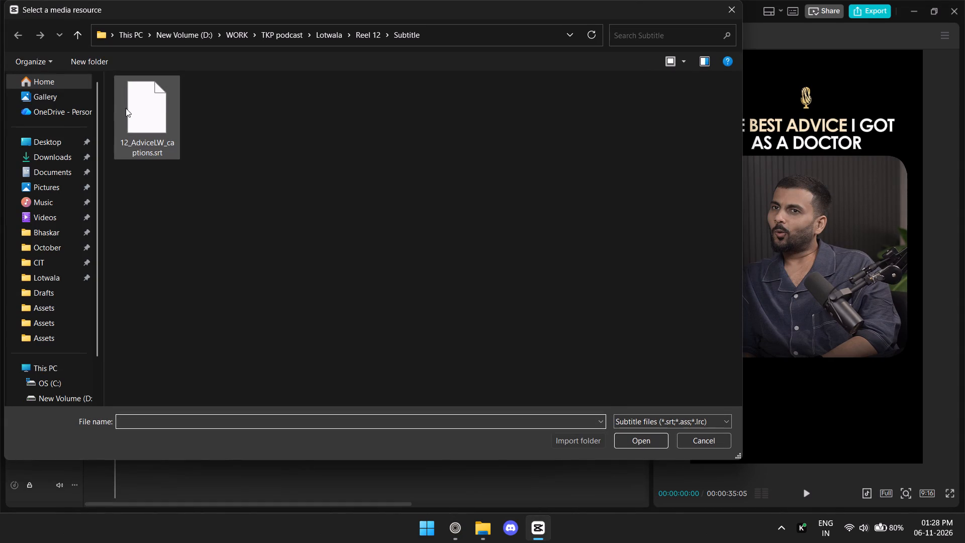
click(160, 104)
click(647, 448)
Place 12_AdviceLW_captions.srt at the start of the timeline, between the Frame 1.png and Gradient.png tracks.
scroll(147, 400, up, 6)
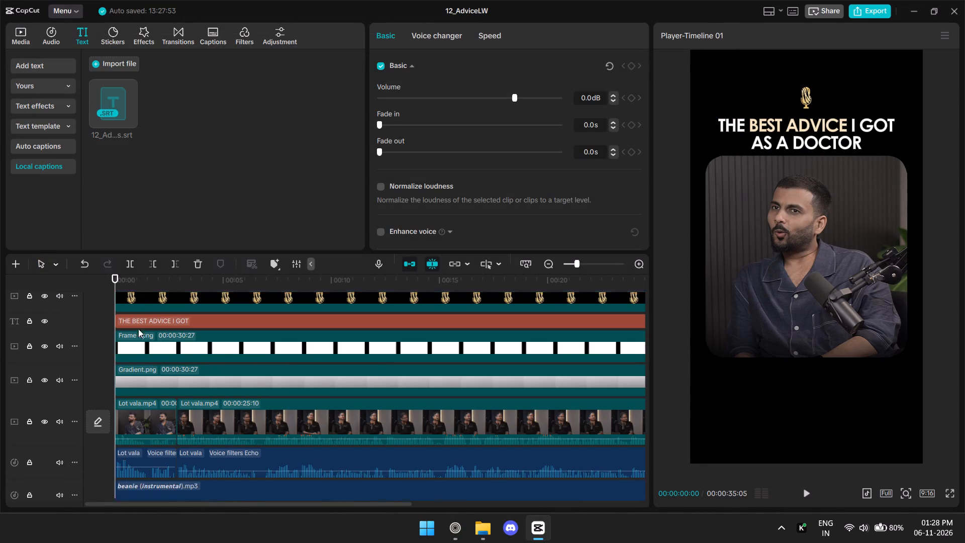
scroll(138, 329, up, 8)
drag(112, 90, 122, 411)
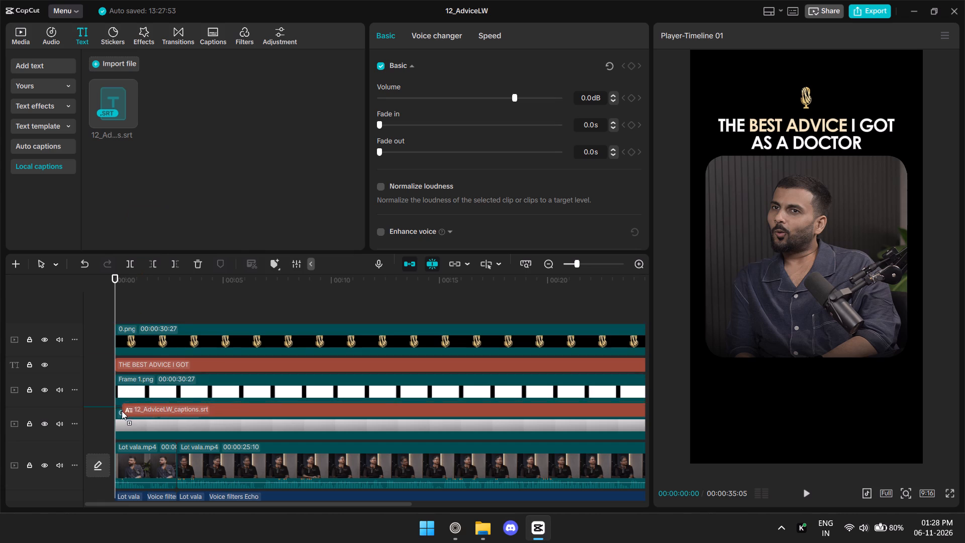
drag(122, 411, 112, 411)
Play the captioned opening briefly and move all captions to a track above Frame 1.png, just below the title text.
key(space)
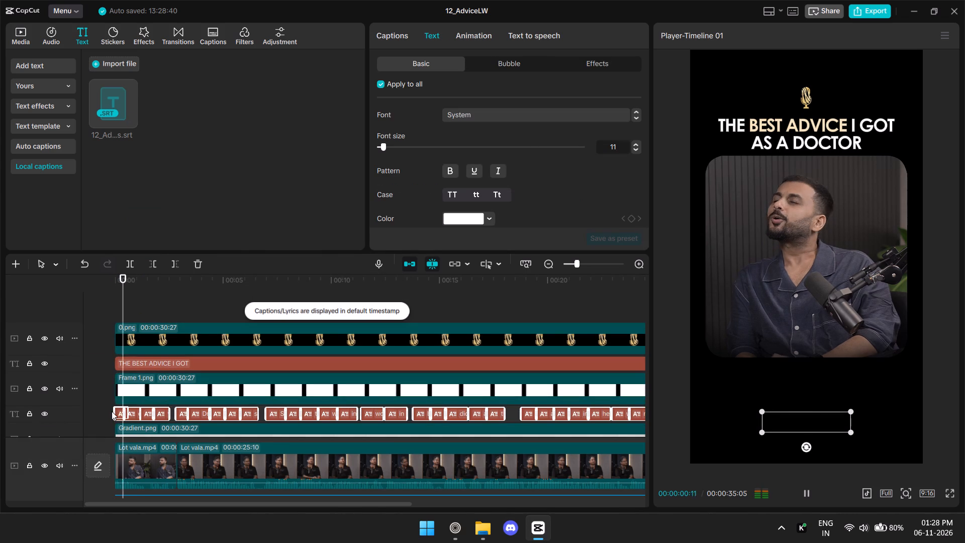
key(space)
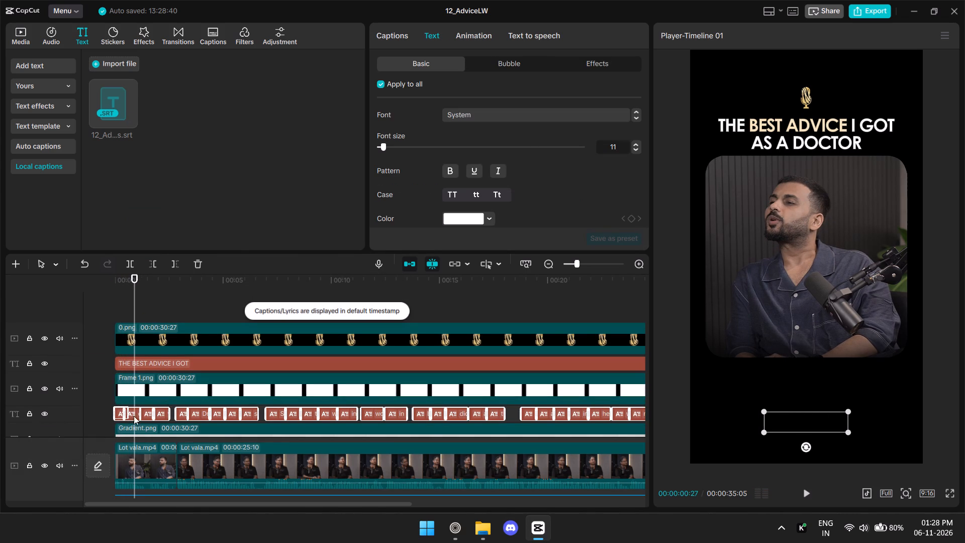
drag(162, 416, 159, 374)
scroll(159, 374, down, 2)
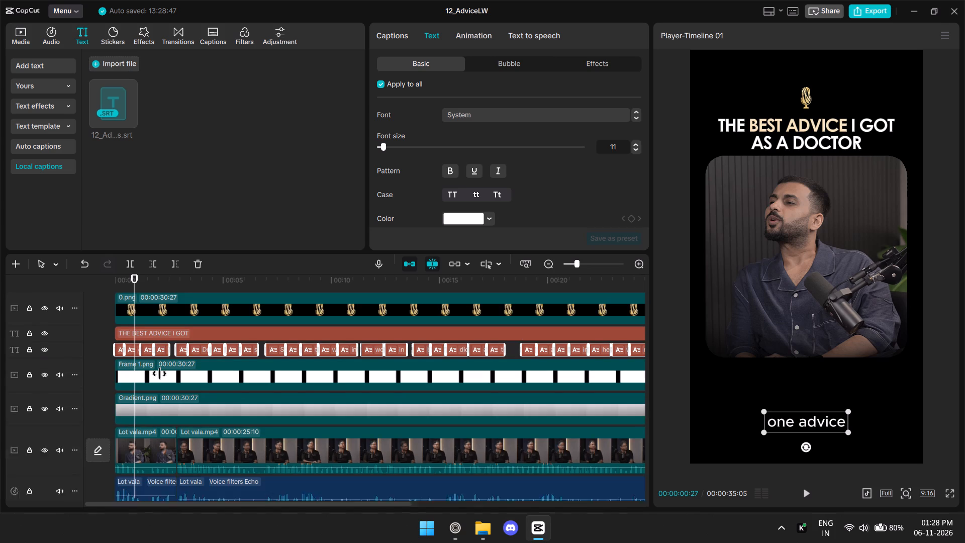
scroll(159, 374, down, 3)
scroll(159, 374, up, 4)
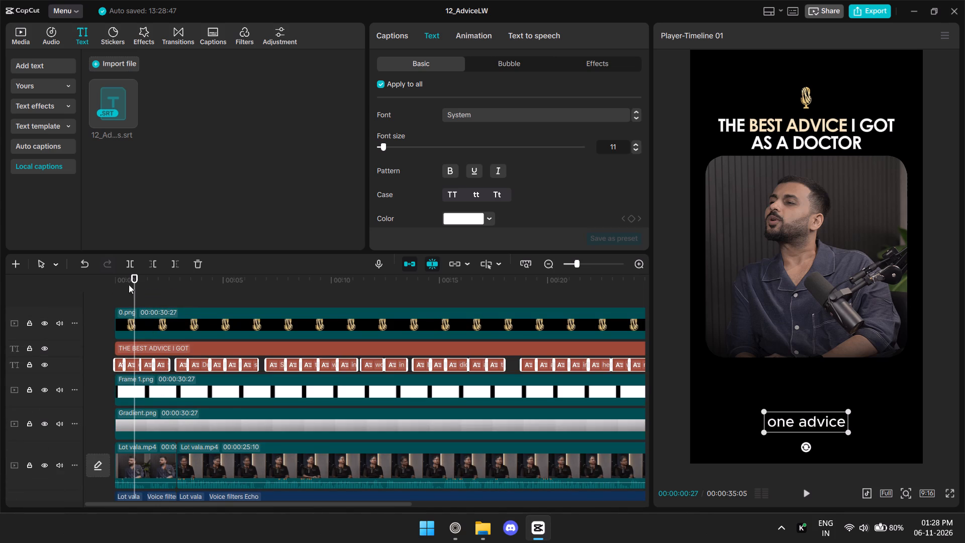
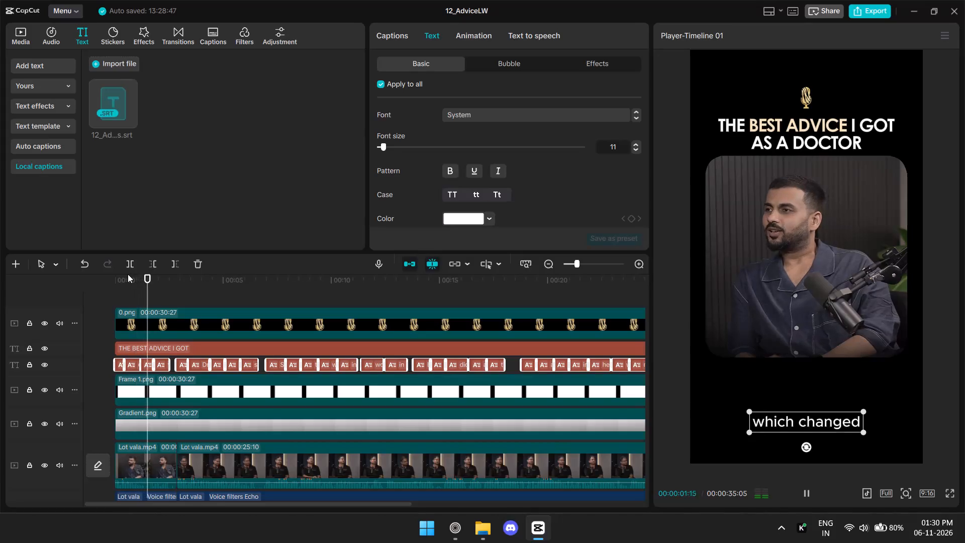
Review the captions over the reel's opening and pause playback at about 00:00:02:20.
key(space)
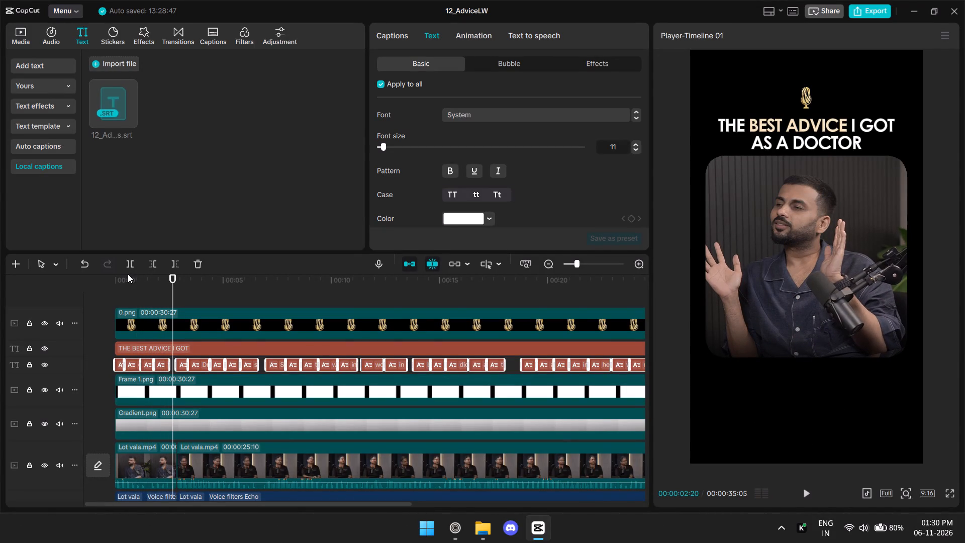
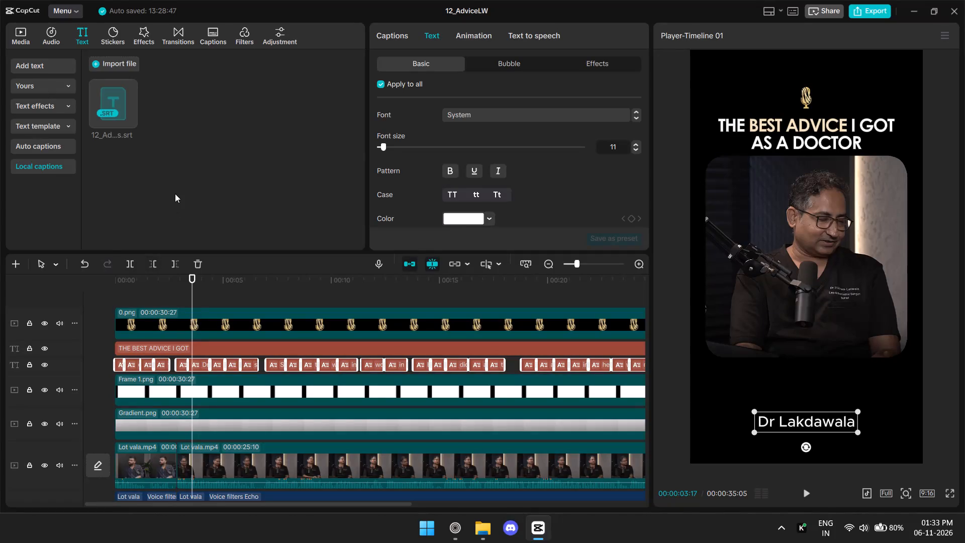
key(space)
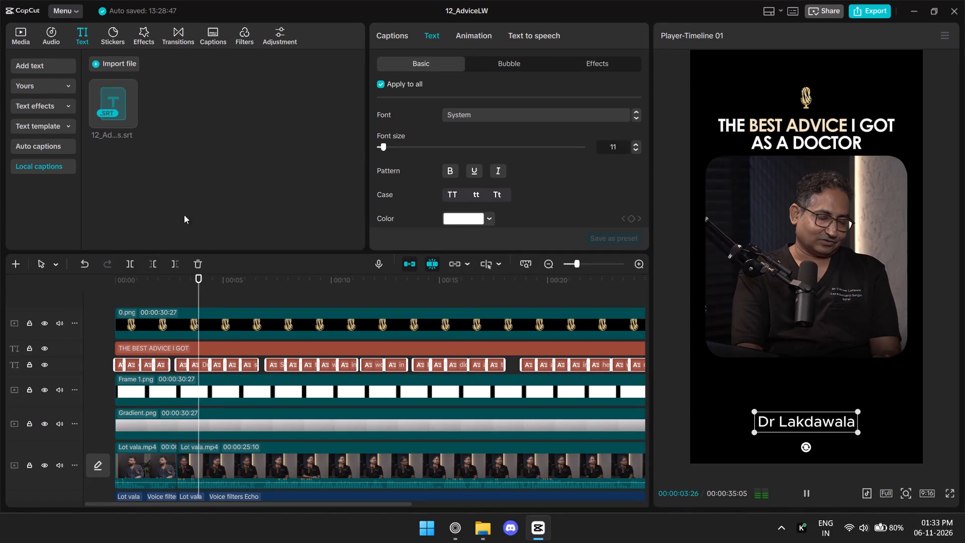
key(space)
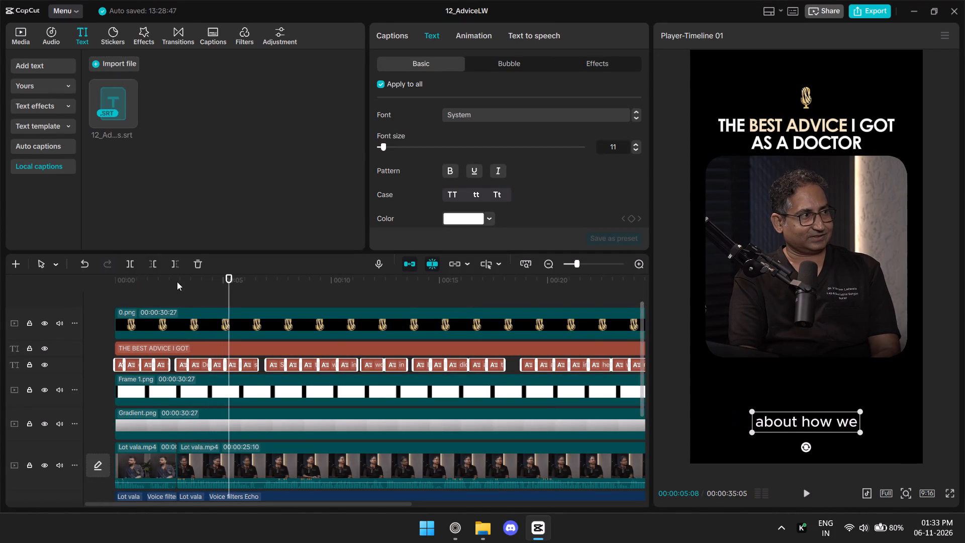
click(191, 282)
click(461, 534)
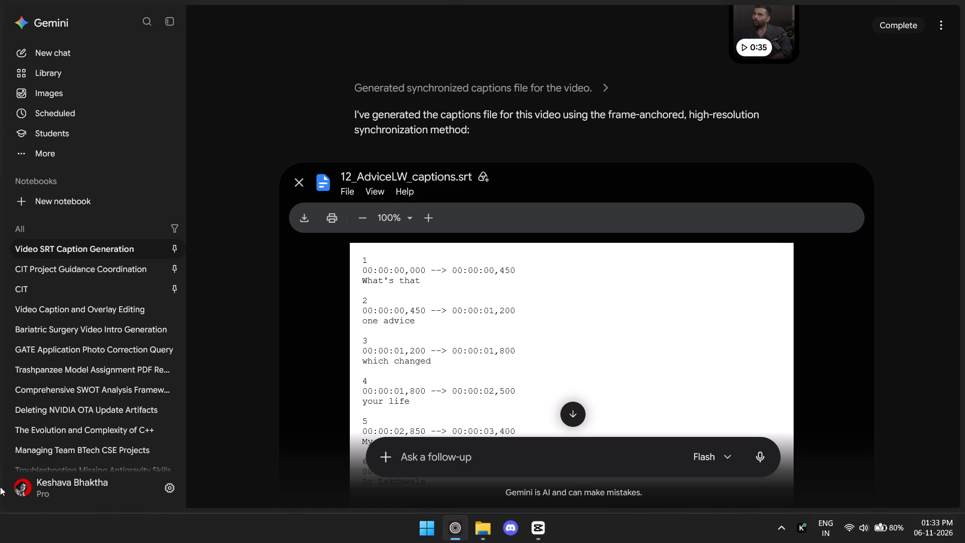
click(30, 371)
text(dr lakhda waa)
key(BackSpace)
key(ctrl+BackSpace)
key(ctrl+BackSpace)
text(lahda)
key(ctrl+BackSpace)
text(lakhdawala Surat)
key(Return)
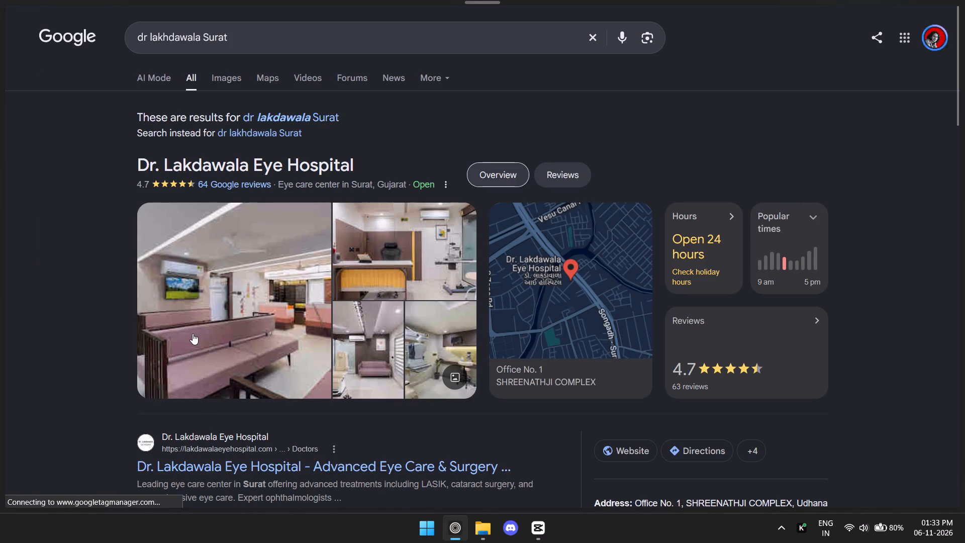
Refine the web search to "dr lakhdawala surat bariatric surgeon" and skim the results.
click(285, 23)
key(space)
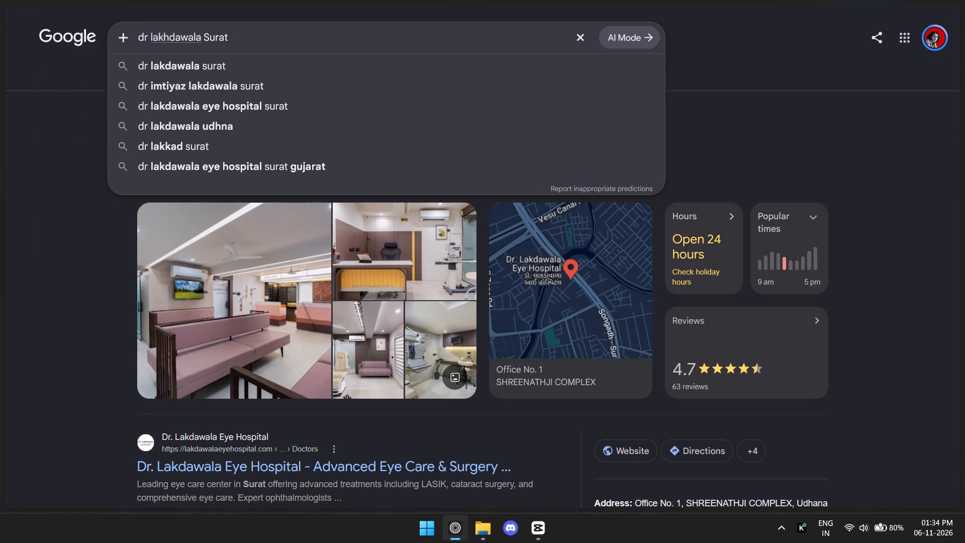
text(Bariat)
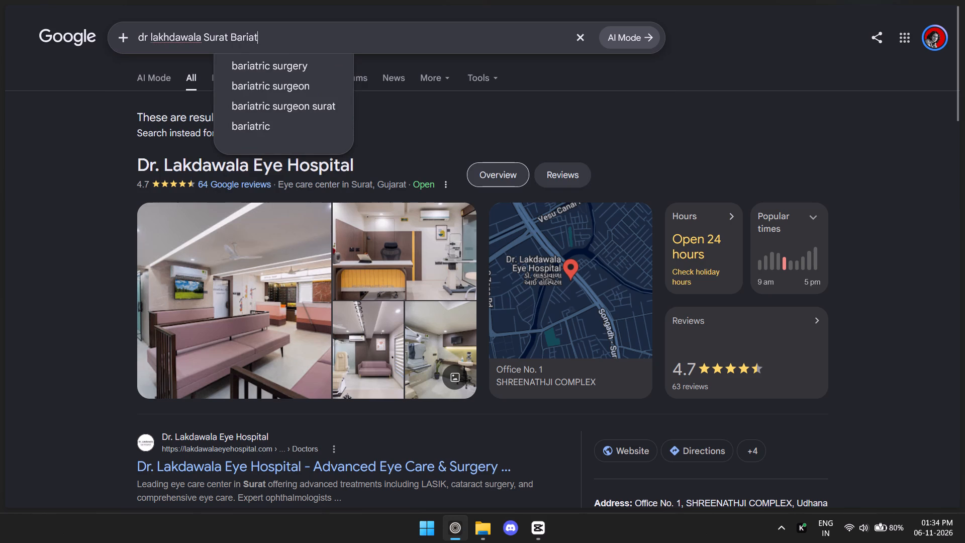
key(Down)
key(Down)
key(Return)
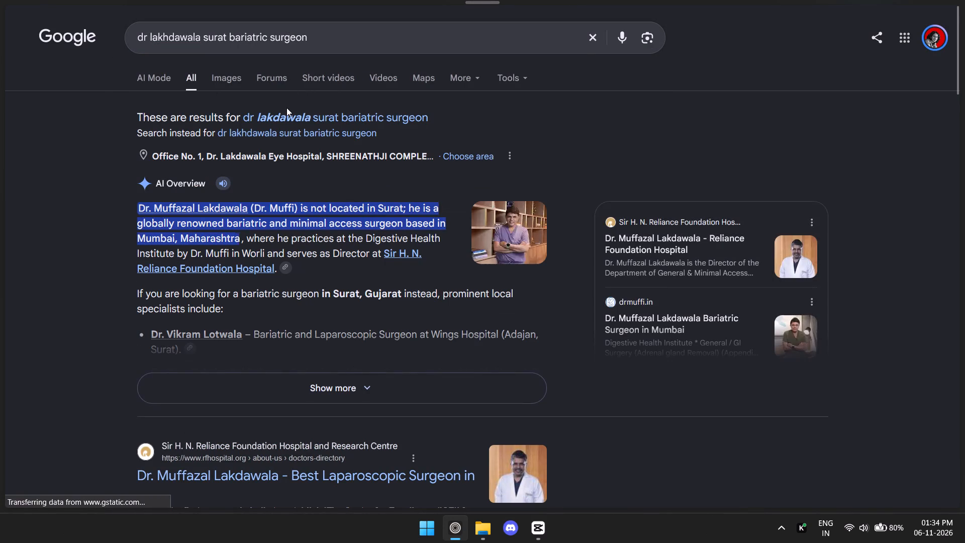
scroll(286, 108, down, 1)
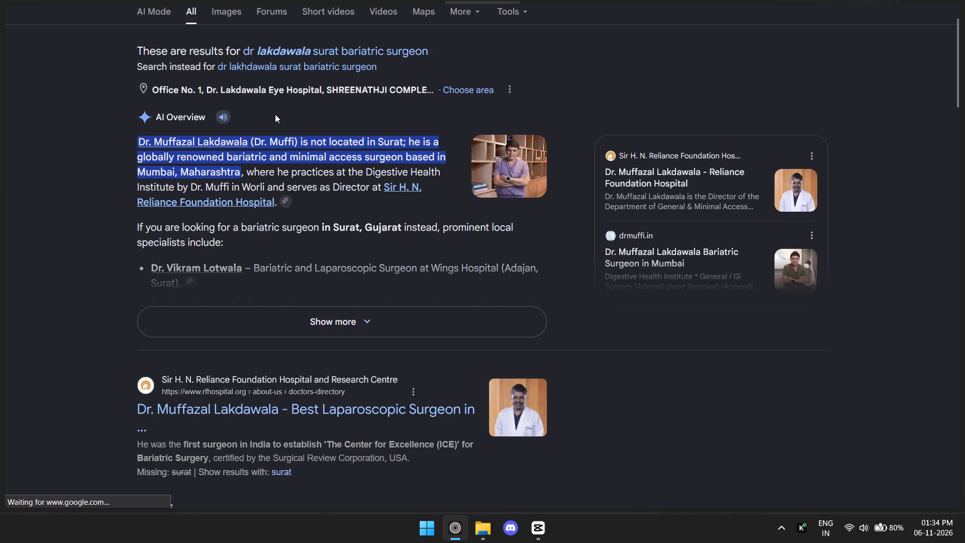
scroll(276, 117, up, 4)
Search the web for Dr Lakdawala and Dr Lotwala together, briefly checking the reel in CapCut, and view the answer in AI Mode.
drag(333, 37, 96, 48)
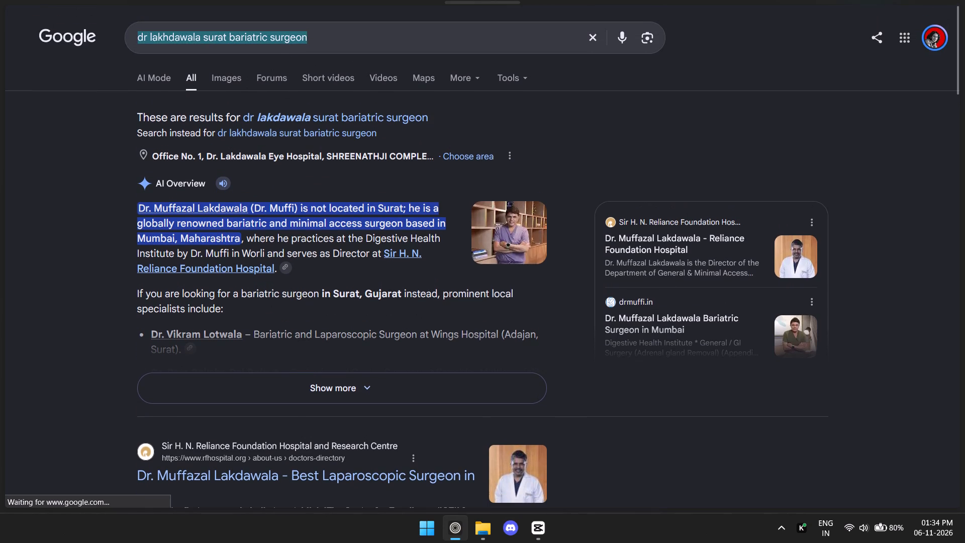
drag(96, 48, 82, 49)
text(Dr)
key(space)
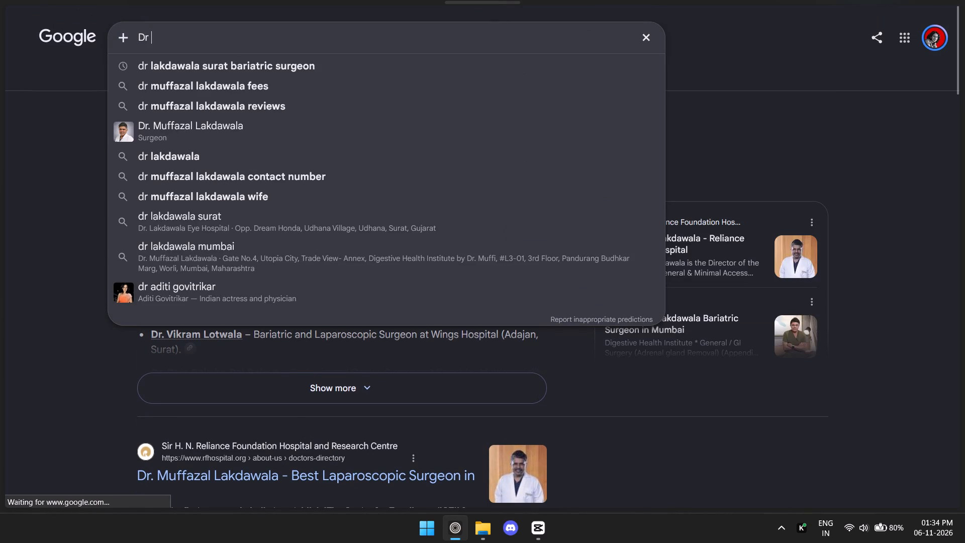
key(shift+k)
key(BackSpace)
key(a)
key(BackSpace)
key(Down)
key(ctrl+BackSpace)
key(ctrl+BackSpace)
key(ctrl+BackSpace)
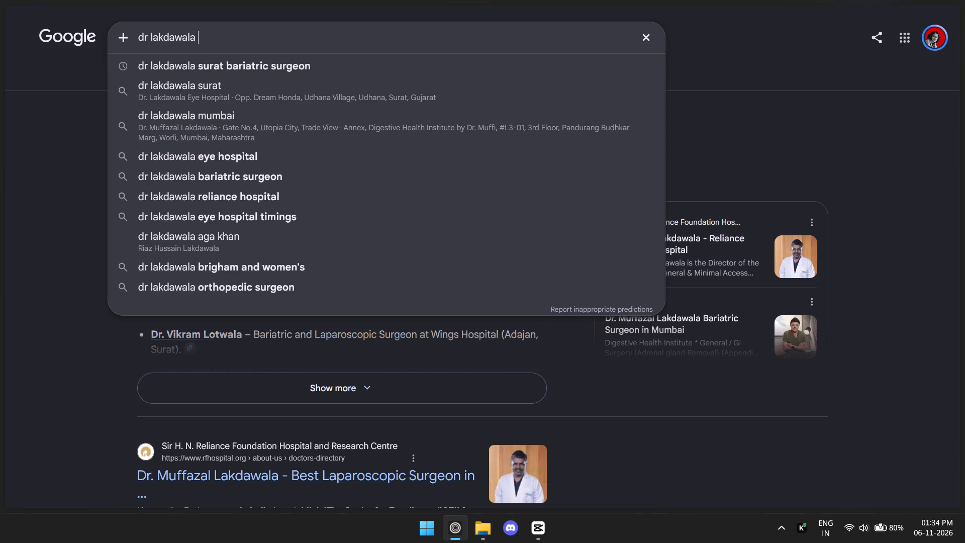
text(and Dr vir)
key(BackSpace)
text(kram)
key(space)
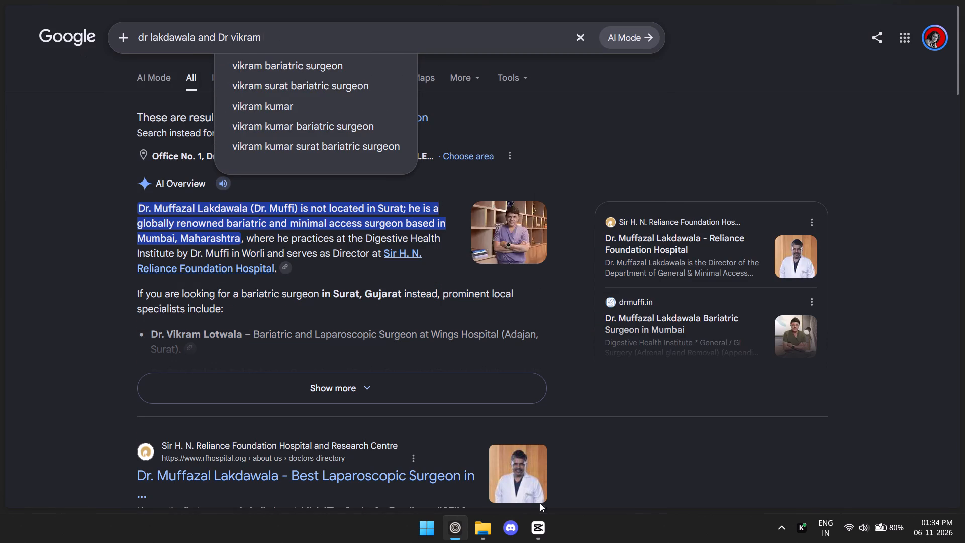
click(536, 542)
click(456, 530)
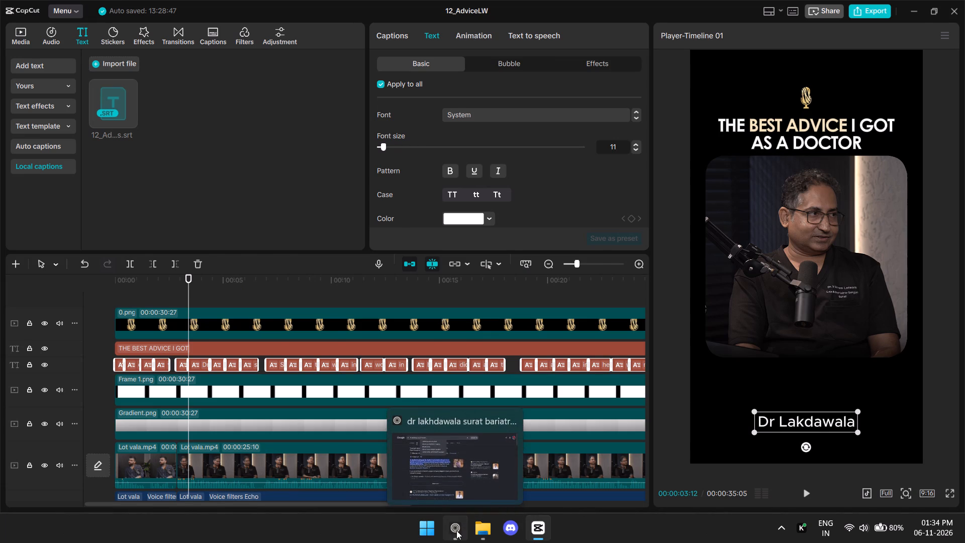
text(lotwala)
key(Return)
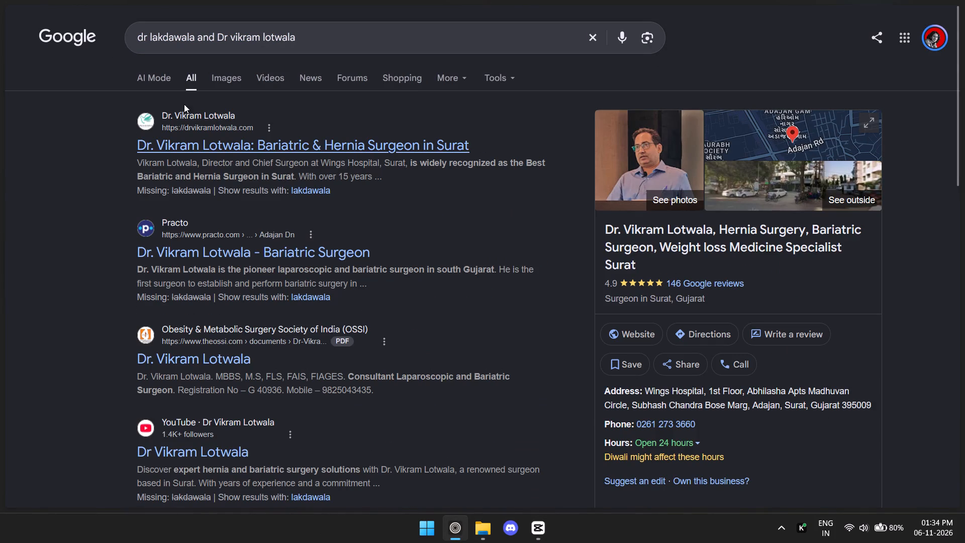
click(159, 79)
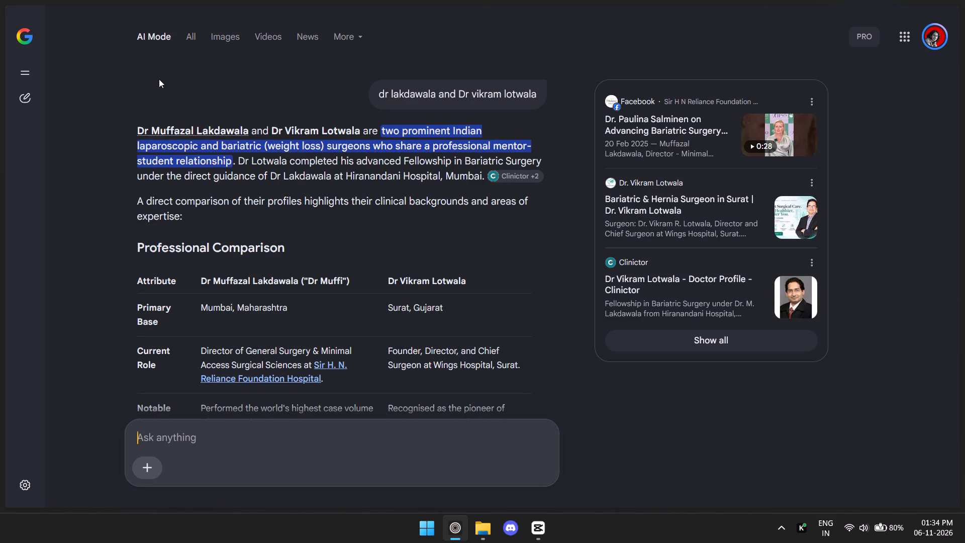
Switch back to CapCut and play the captions from the Dr Lakdawala line to about 00:00:09:06.
click(533, 532)
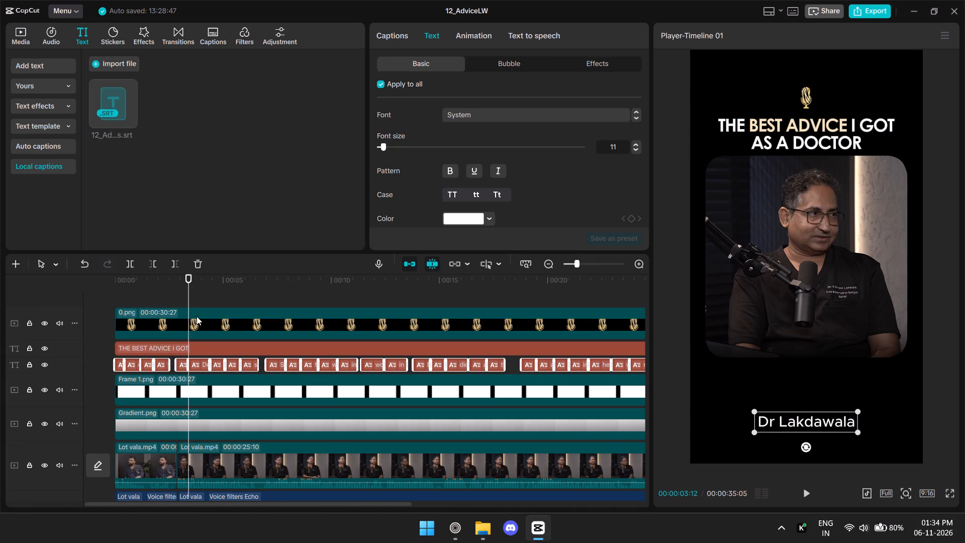
click(186, 285)
click(195, 283)
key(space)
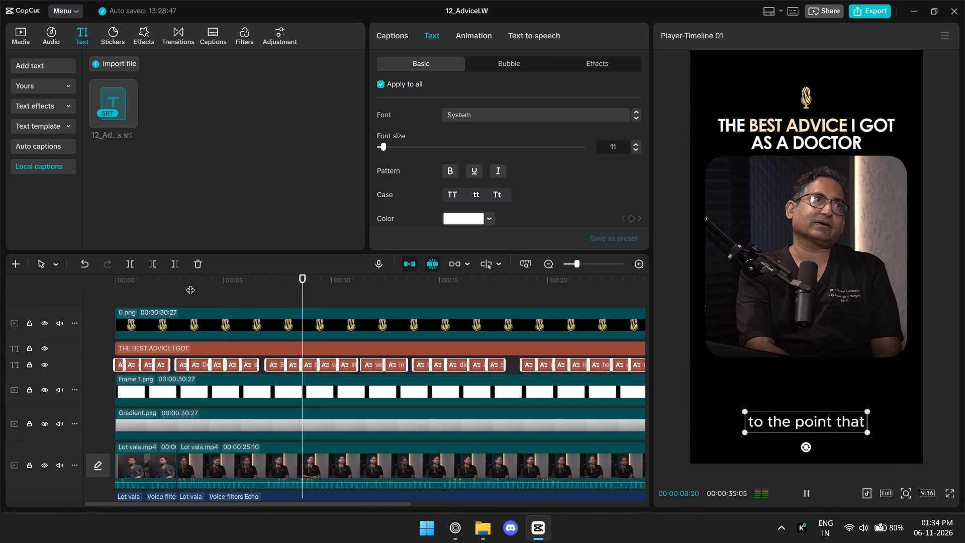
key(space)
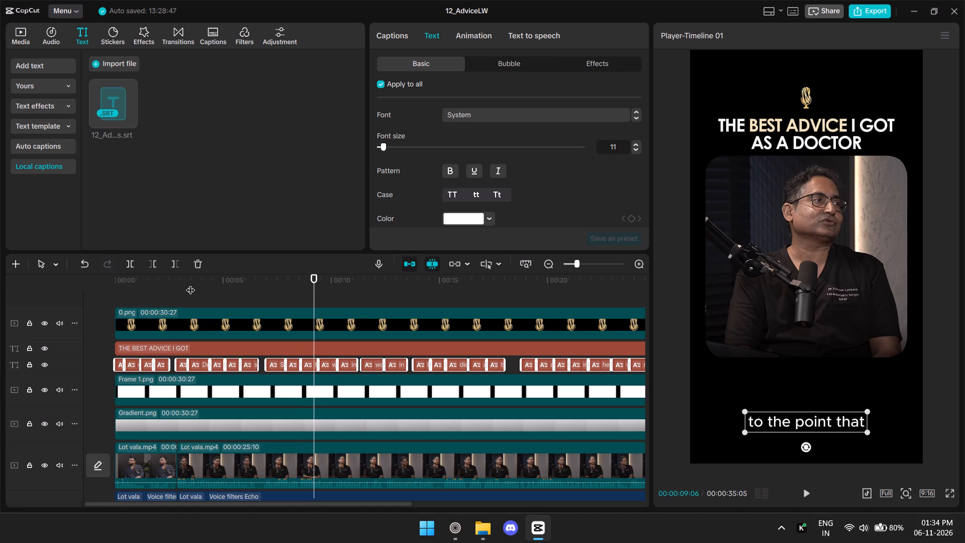
Deselect the captions and place the playhead at 00:00:08:25, within the "to the point that" caption.
key(ctrl+equal)
key(ctrl+equal)
click(282, 308)
click(281, 299)
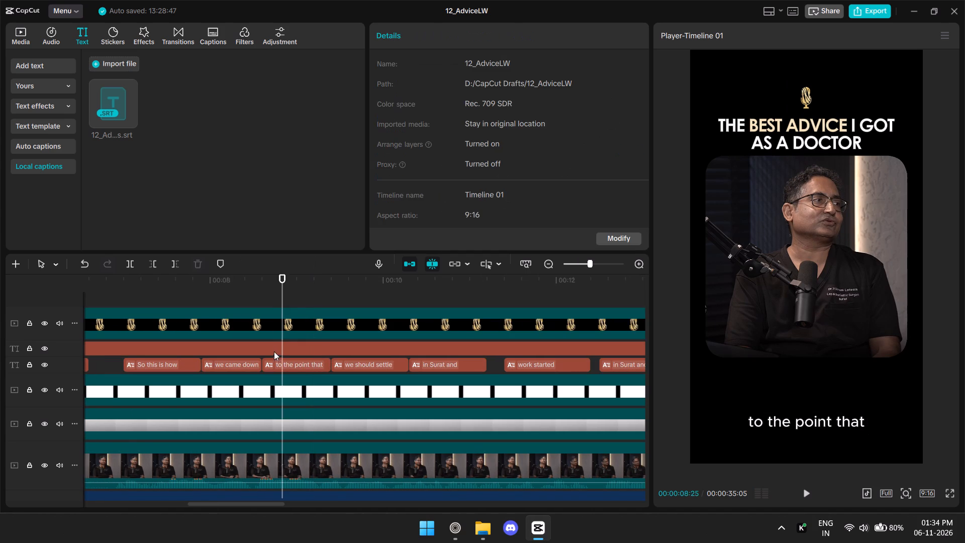
Play on from about 00:00:08:25 and shift the "we should settle" and "in Surat and" captions later, up against "work started".
key(space)
key(space)
click(265, 367)
key(space)
key(space)
key(space)
key(space)
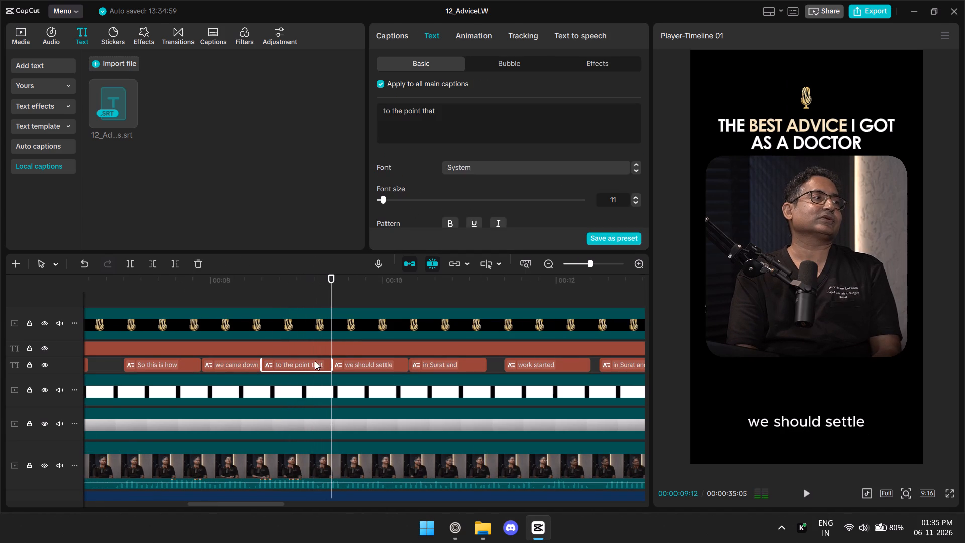
key(ctrl+minus)
key(ctrl+minus)
key(space)
key(ctrl+equal)
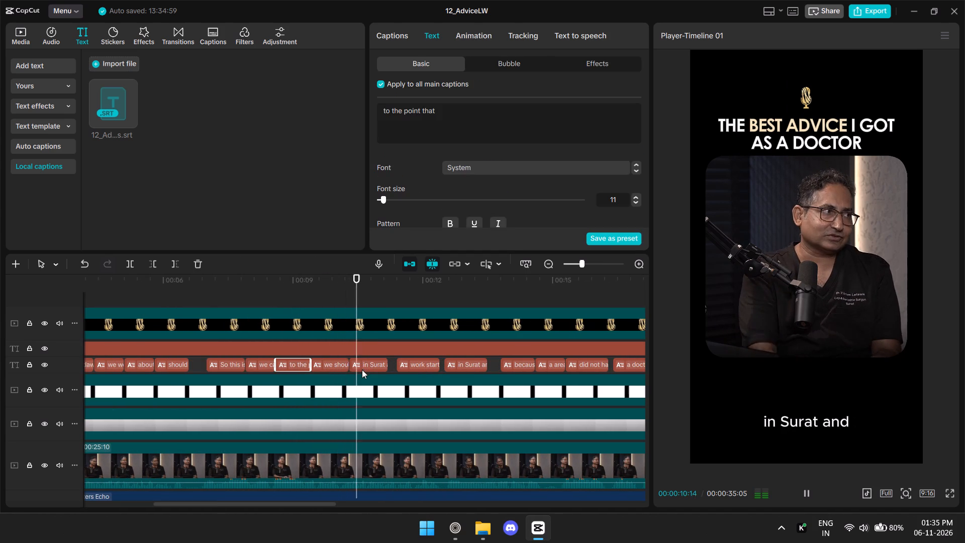
key(ctrl+equal)
key(space)
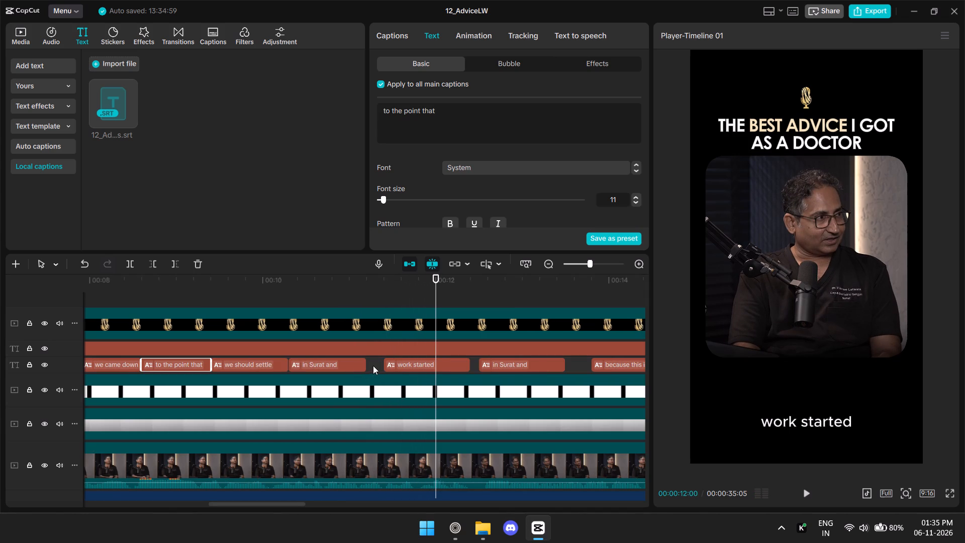
drag(373, 365, 252, 369)
drag(255, 367, 273, 365)
click(183, 364)
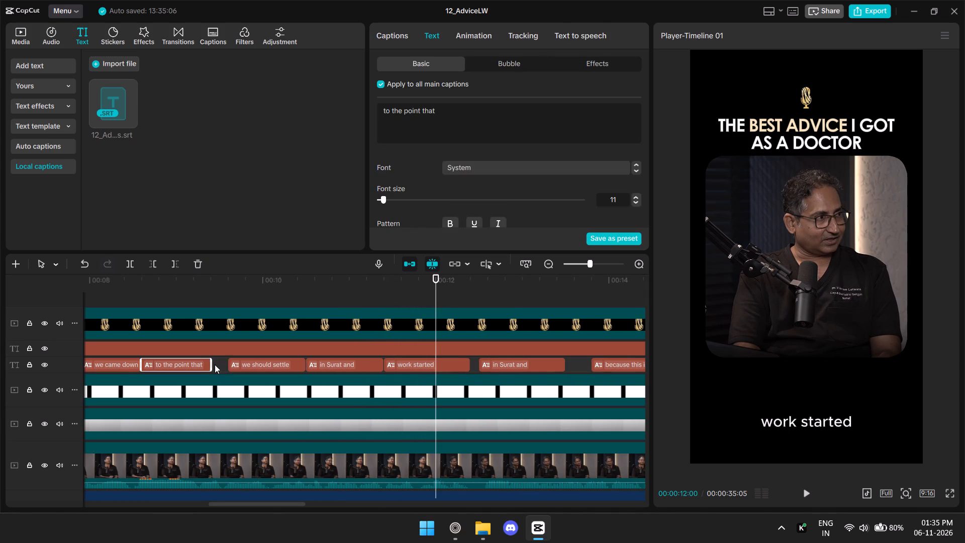
Trim the start of "we should settle" to about 00:00:10:02 and extend "to the point that" to meet it.
key(space)
click(201, 308)
click(199, 290)
key(space)
key(space)
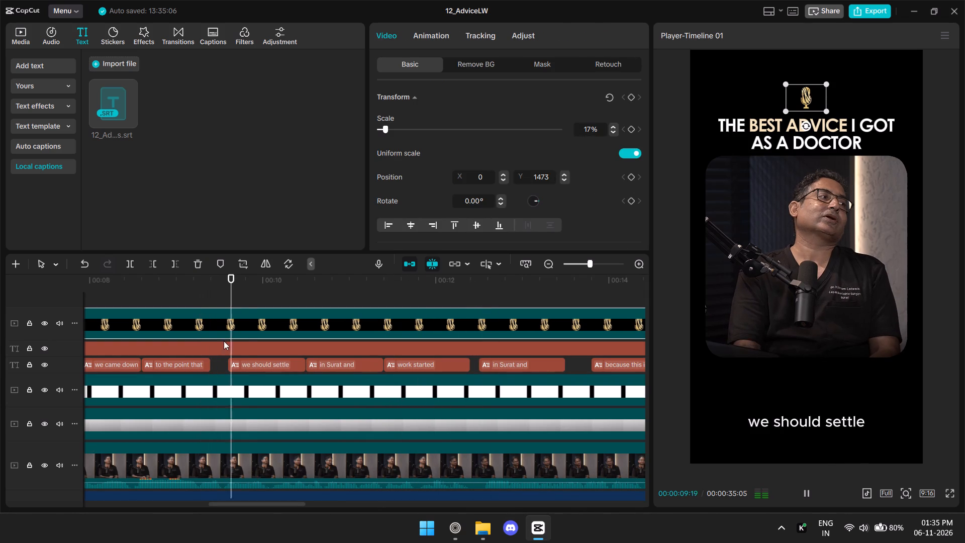
key(space)
key(space)
click(236, 364)
key(space)
drag(230, 366, 269, 365)
click(198, 365)
drag(212, 363, 302, 353)
Trim the start of "we should settle" further, to about 00:00:10:06, and extend "to the point that" up to it.
key(space)
key(space)
click(293, 360)
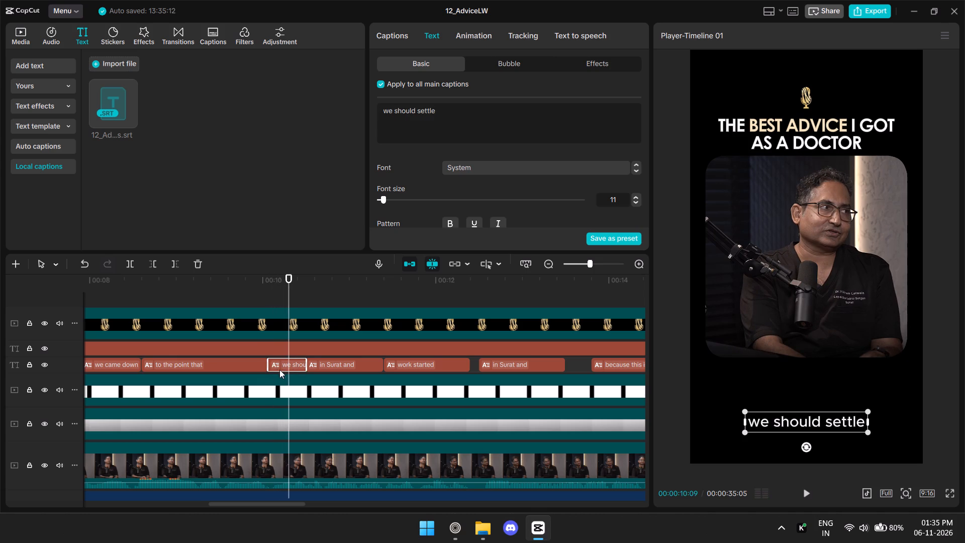
drag(265, 365, 278, 365)
click(267, 367)
drag(268, 367, 289, 363)
Trim the start of the first "in Surat and" caption to about 00:00:10:27 and extend "we should settle" to meet it.
key(space)
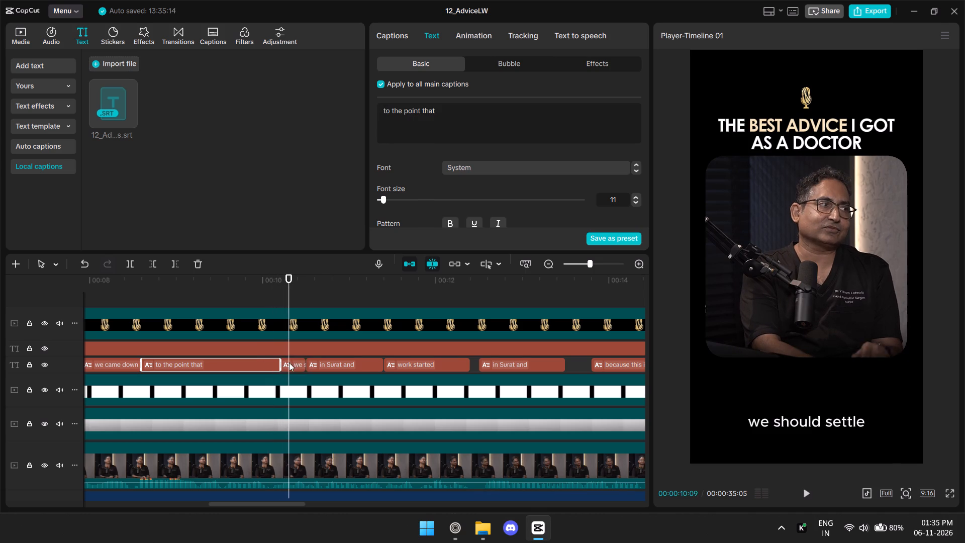
key(space)
click(319, 365)
drag(303, 366, 340, 366)
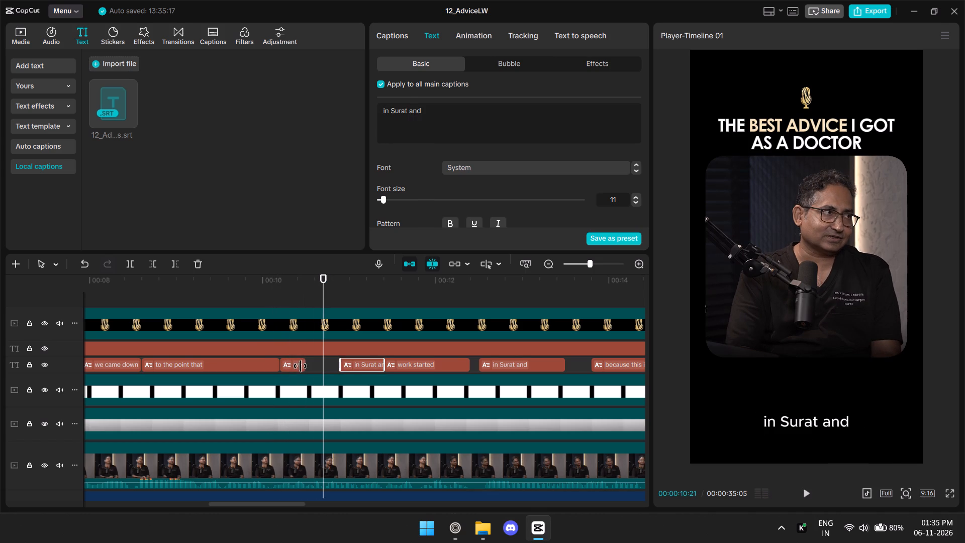
click(300, 366)
drag(307, 365, 388, 367)
Check the captions against the speech and trim the start of the second "in Surat and" caption to about 00:00:13:14.
click(239, 302)
key(space)
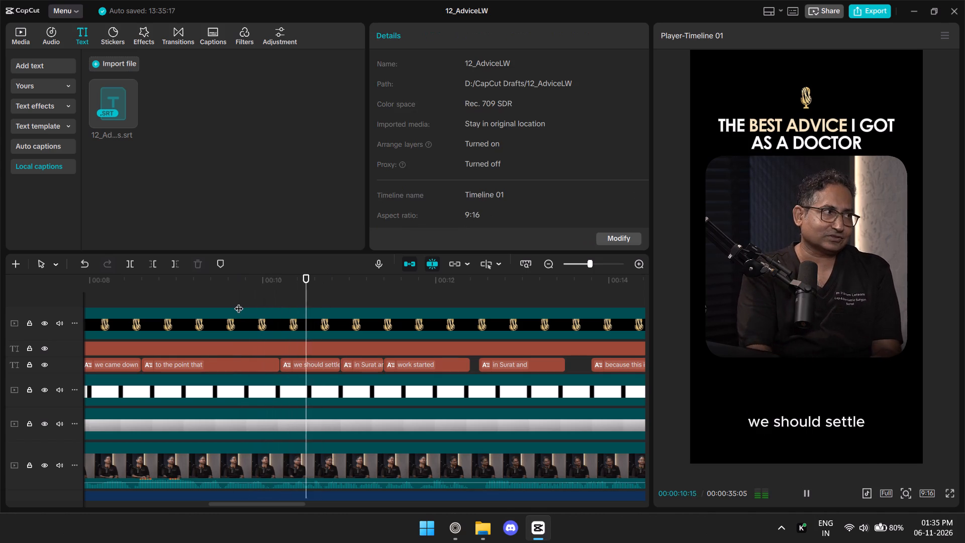
key(space)
key(space)
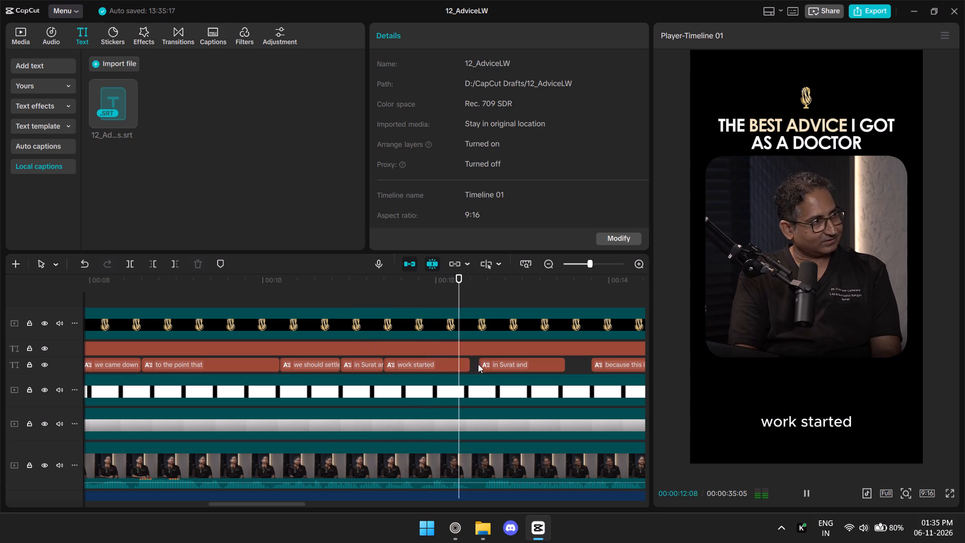
key(space)
click(483, 371)
key(space)
key(space)
key(space)
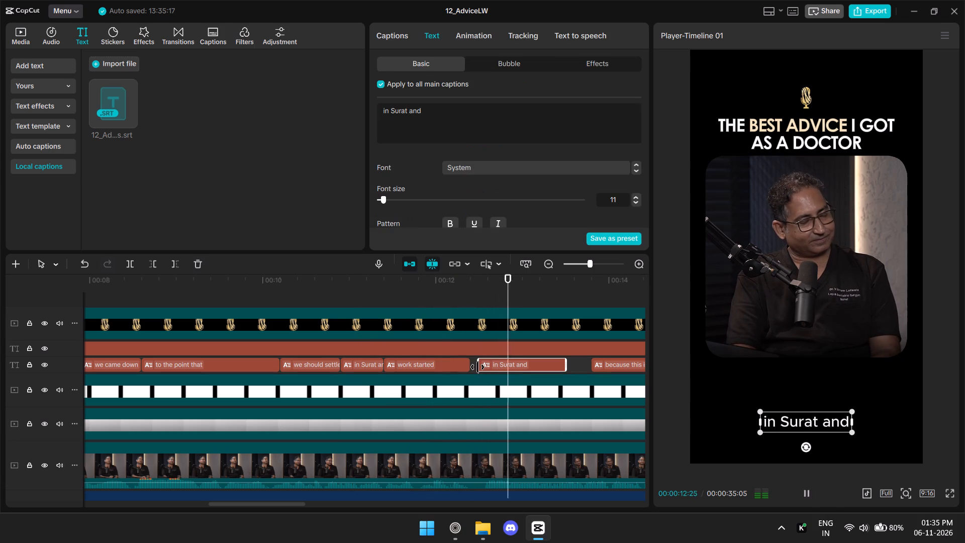
key(space)
key(space)
key(space)
key(space)
key(space)
drag(477, 367, 517, 367)
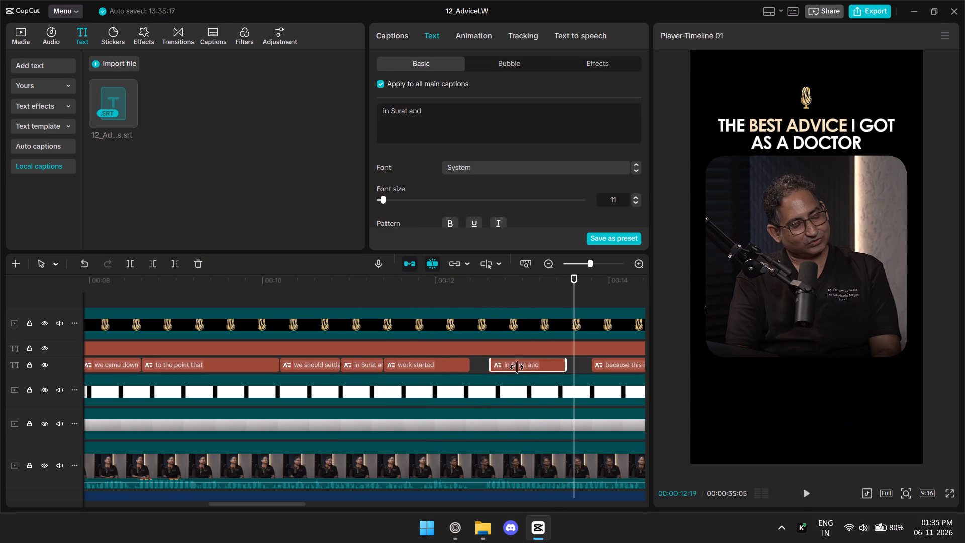
drag(517, 367, 571, 374)
Replay the speech around the second "in Surat and" caption and extend its end to meet "because this is".
key(space)
key(space)
key(space)
key(space)
key(space)
key(space)
key(space)
key(space)
key(space)
key(space)
key(space)
key(space)
key(space)
key(space)
key(space)
key(space)
key(space)
key(space)
key(space)
key(space)
drag(567, 366, 596, 365)
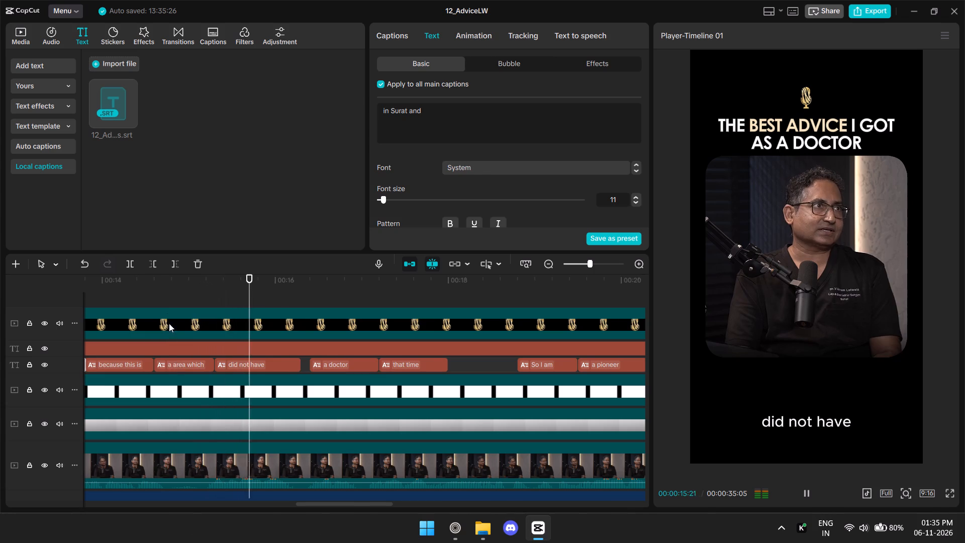
Extend the end of "work started" to meet the second "in Surat and" caption at about 00:00:13:14.
key(ctrl+minus)
drag(176, 293, 98, 290)
click(128, 281)
click(145, 371)
drag(152, 367, 212, 365)
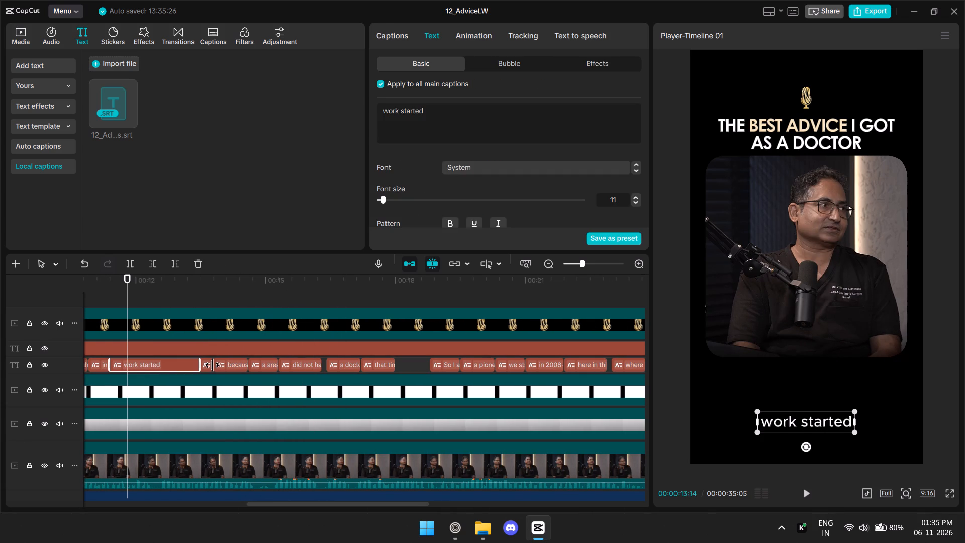
drag(212, 365, 213, 365)
Trim the start of "because this is" to about 00:00:14:12 and extend the second "in Surat and" caption to meet it.
key(space)
key(ctrl+equal)
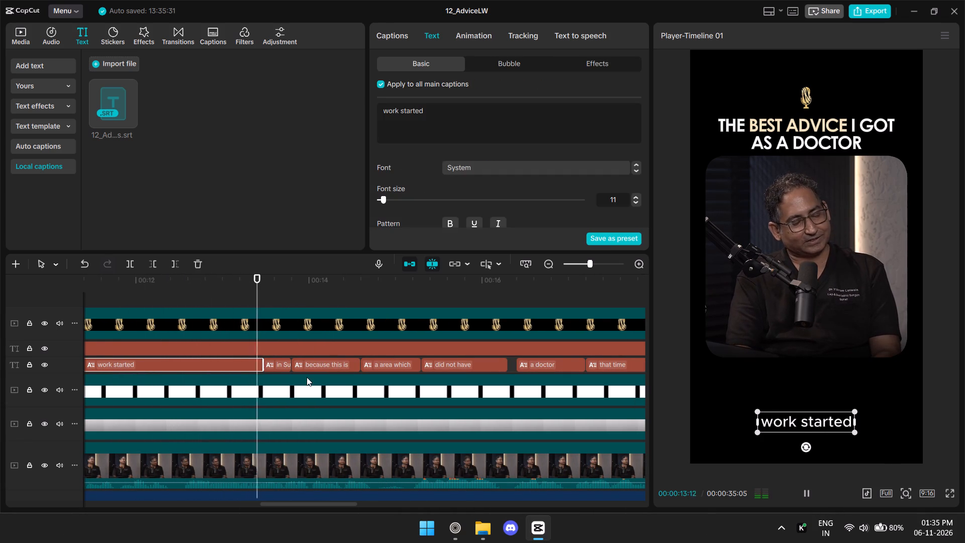
key(space)
click(305, 367)
key(space)
key(space)
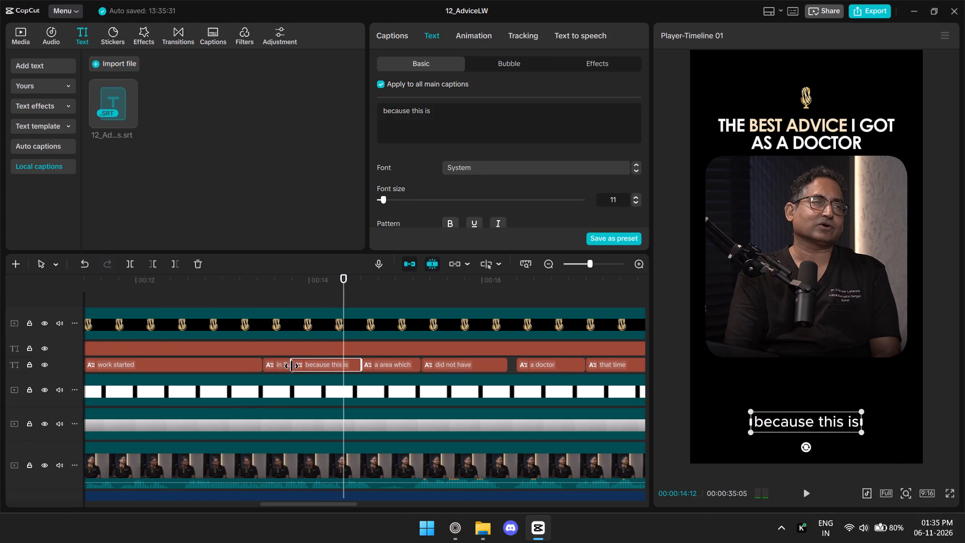
drag(292, 366, 346, 366)
click(274, 366)
drag(292, 363, 358, 363)
Shift "did not have" and "a area which" later so they run consecutively up to the "a doctor" caption.
key(space)
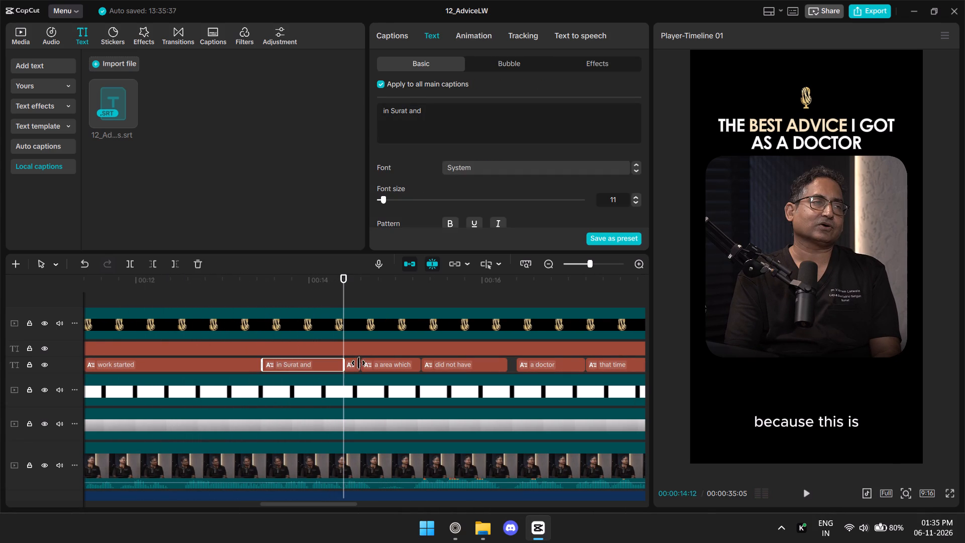
key(space)
click(377, 367)
key(space)
key(space)
key(space)
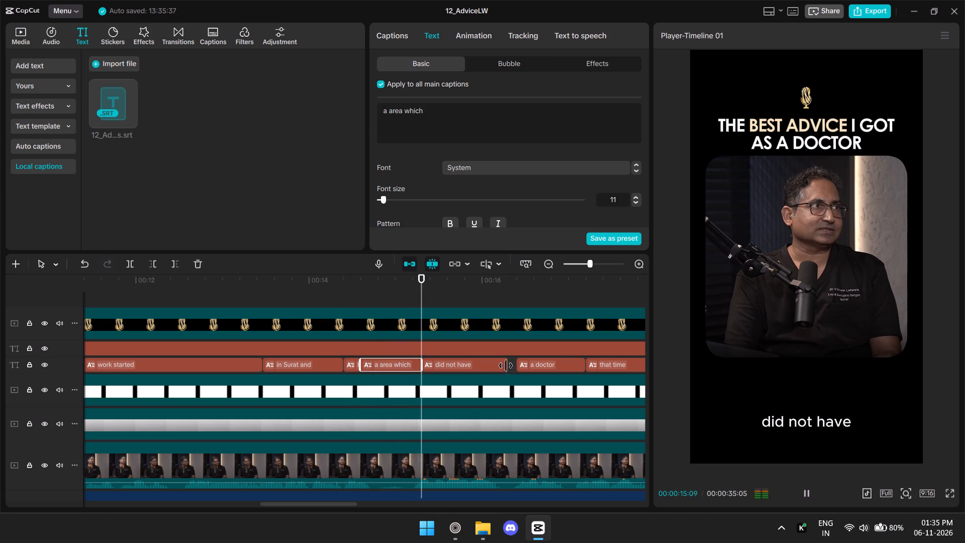
key(space)
drag(473, 368, 483, 369)
click(389, 369)
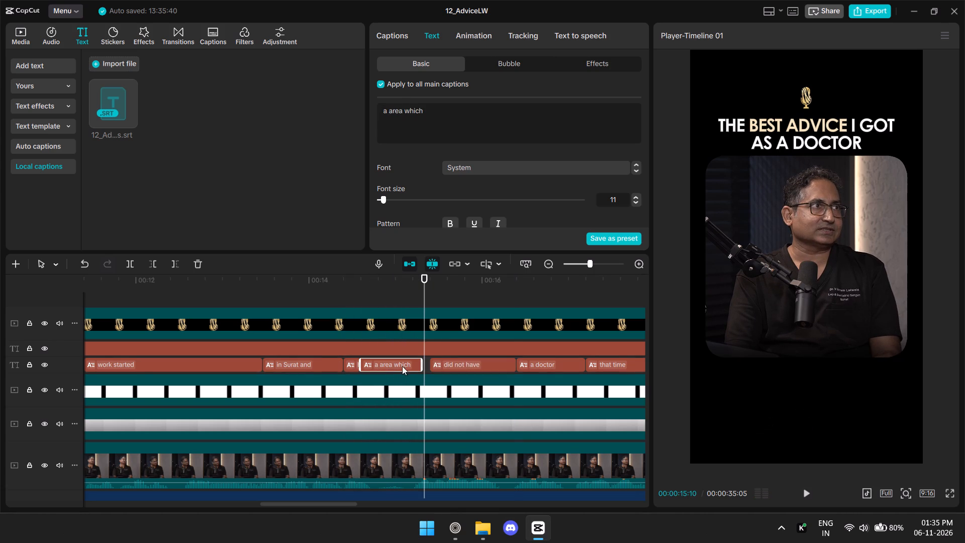
drag(404, 366, 415, 365)
Extend the end of "because this is" to meet the "a area which" caption.
click(360, 368)
drag(359, 365, 366, 364)
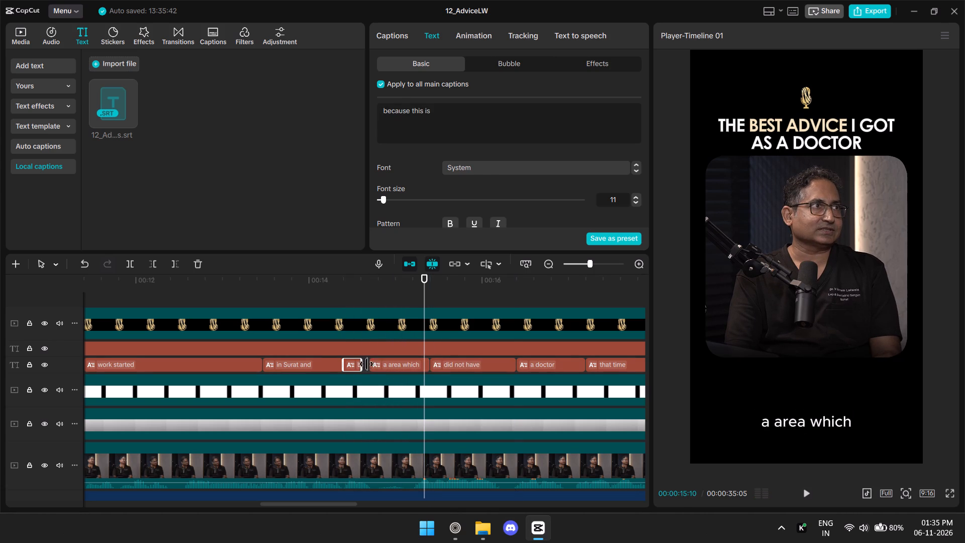
drag(366, 364, 383, 363)
Replay the section and trim the start of "a area which" to about 00:00:15:07.
click(342, 300)
key(space)
key(space)
key(space)
key(space)
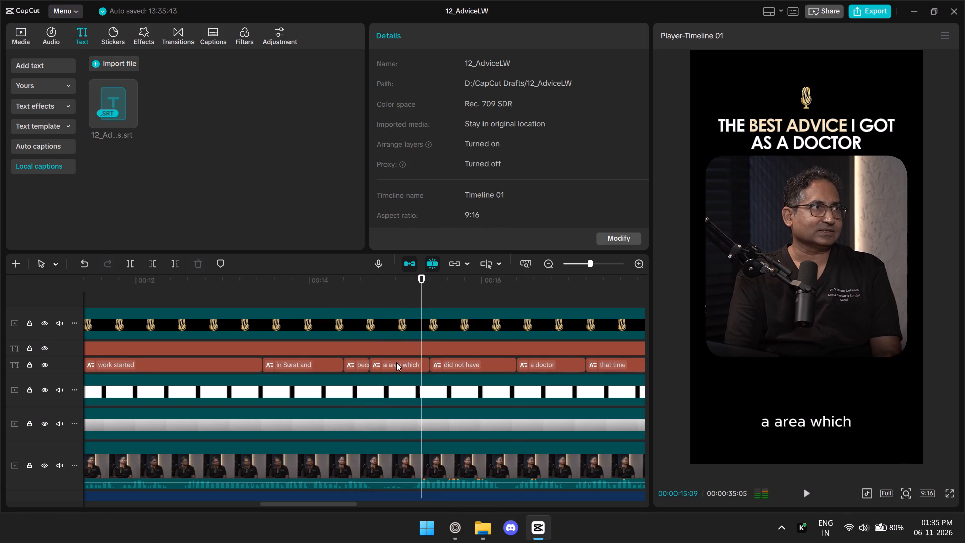
click(396, 363)
click(361, 368)
click(368, 366)
click(375, 365)
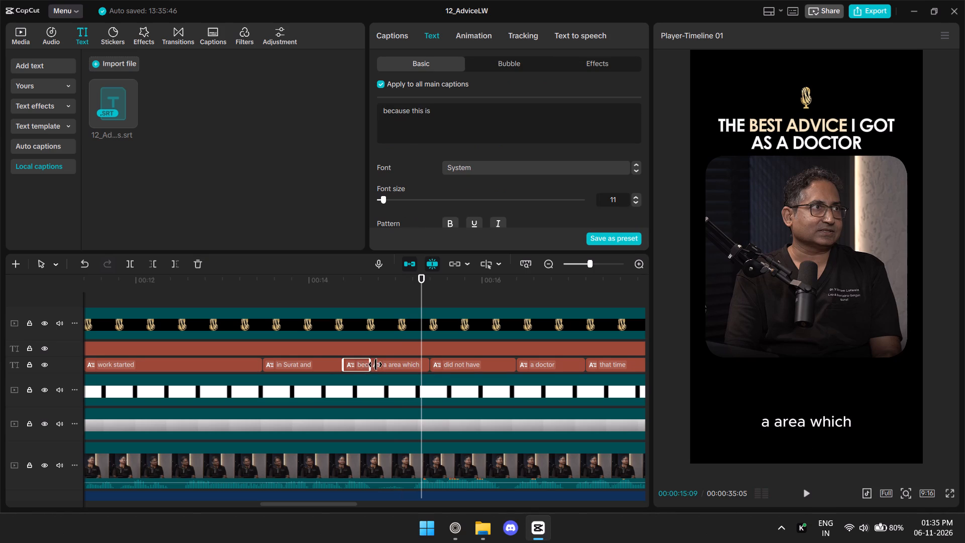
drag(371, 367, 416, 368)
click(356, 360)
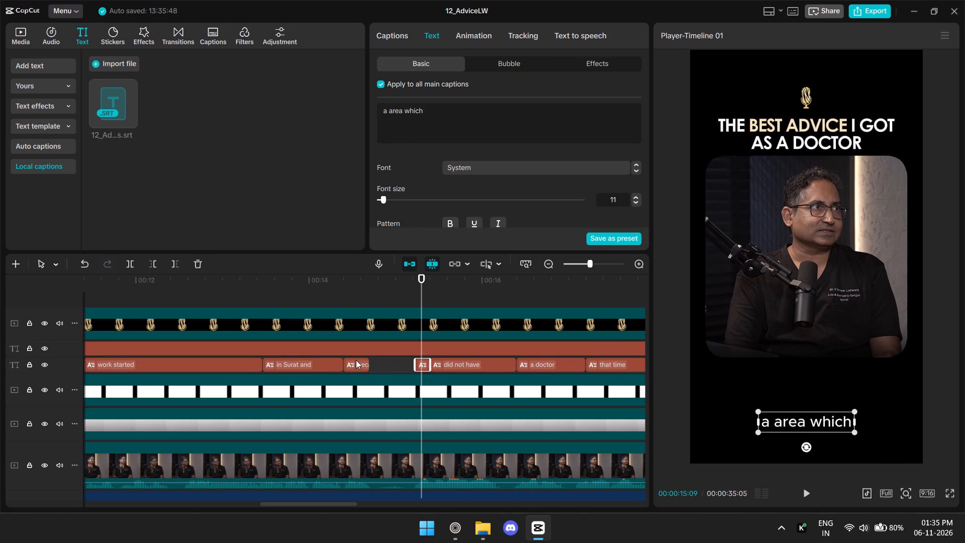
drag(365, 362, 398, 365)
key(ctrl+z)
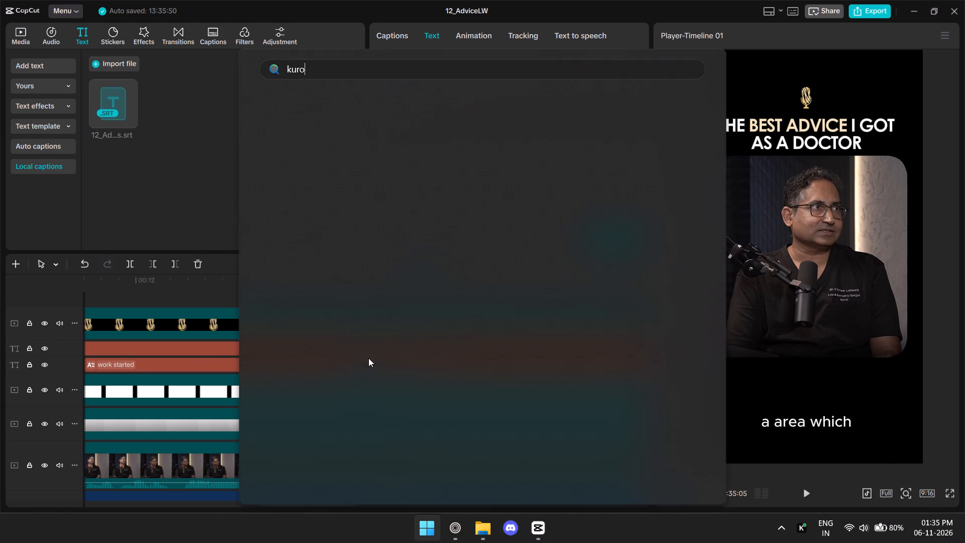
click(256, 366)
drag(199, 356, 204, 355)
Stretch both ends of "because this is" to fill the gap between the second "in Surat and" caption and "a area which".
click(387, 367)
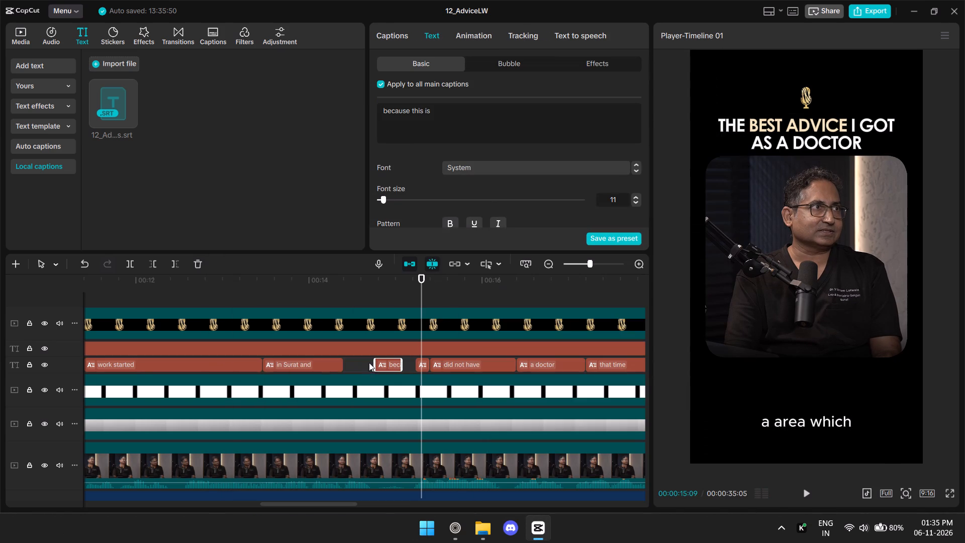
drag(376, 364, 341, 368)
drag(402, 365, 419, 360)
Play the next phrases and trim the start of "did not have" to about 00:00:16:10.
click(371, 300)
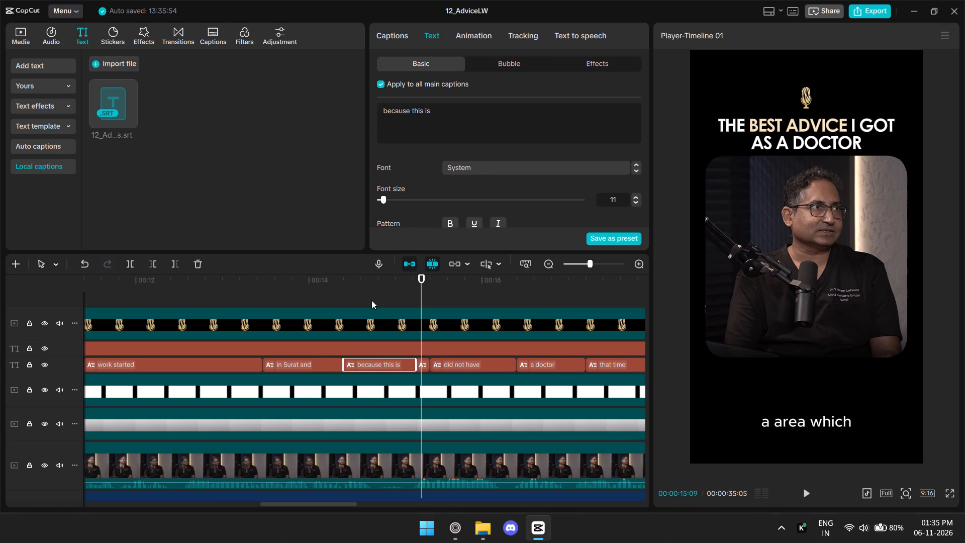
key(space)
key(space)
key(space)
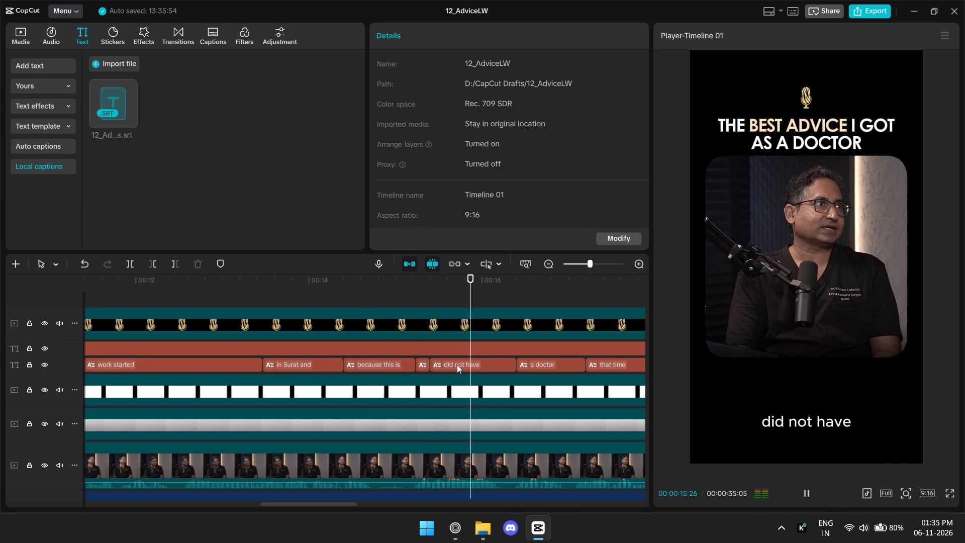
key(space)
click(457, 365)
key(space)
key(space)
drag(428, 366, 509, 368)
Move "a area which" later to about 00:00:15:24 and extend the end of "because this is" to about 00:00:15:18.
drag(423, 367, 472, 372)
click(386, 363)
drag(420, 363, 424, 363)
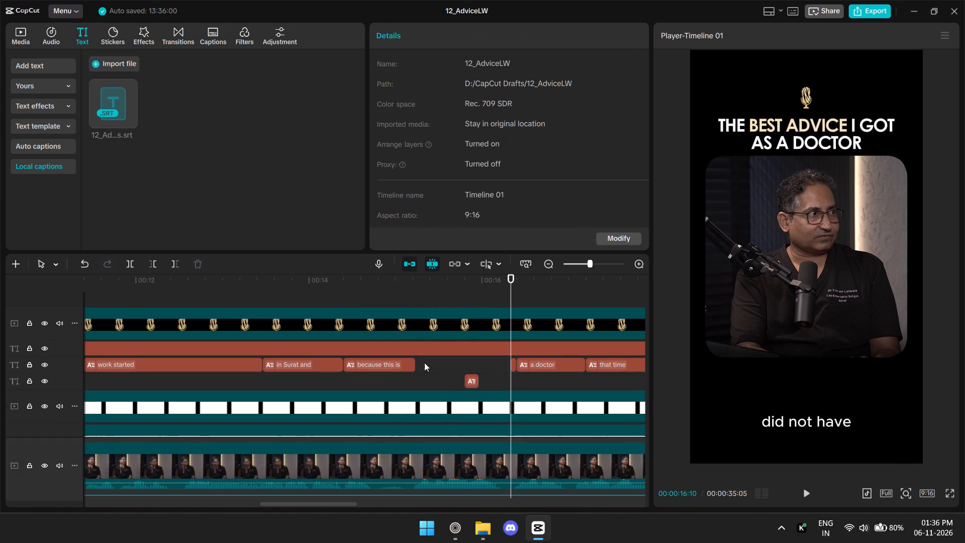
drag(424, 363, 448, 363)
click(399, 363)
drag(415, 363, 446, 361)
Place "a area which" back on the main caption track at about 00:00:15:24 and extend its end to meet "did not have".
click(410, 300)
key(space)
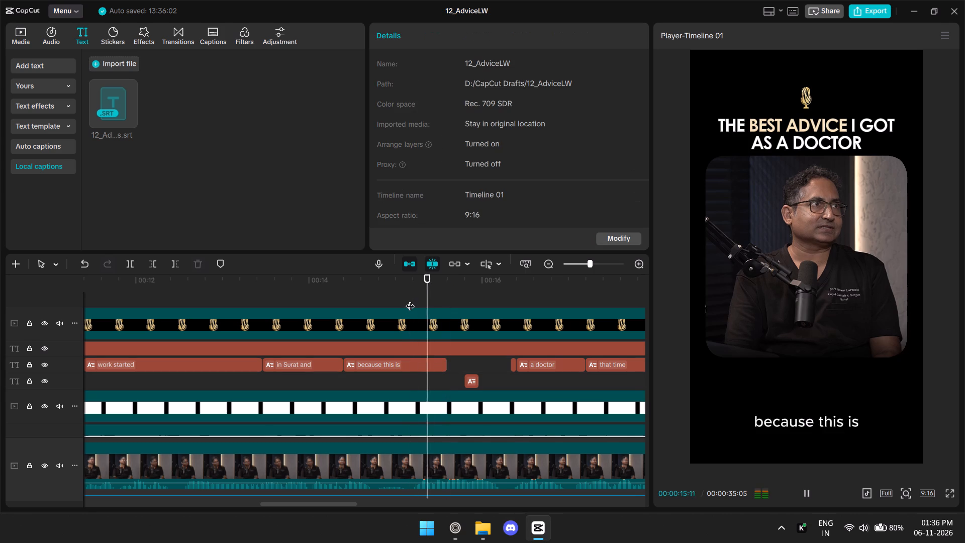
key(space)
key(space)
key(space)
drag(472, 380, 471, 365)
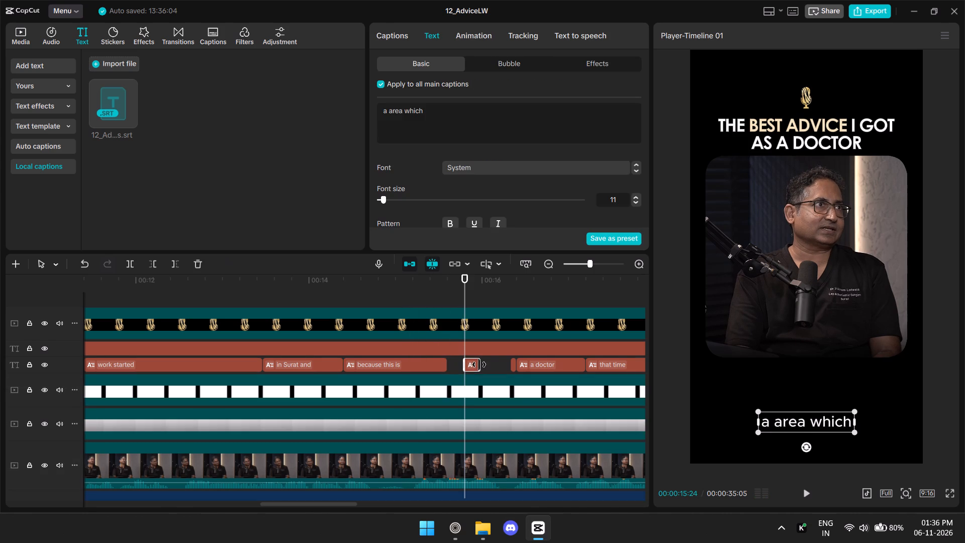
drag(479, 365, 510, 364)
Extend the end of "because this is" to meet "a area which" at about 00:00:15:24.
click(436, 363)
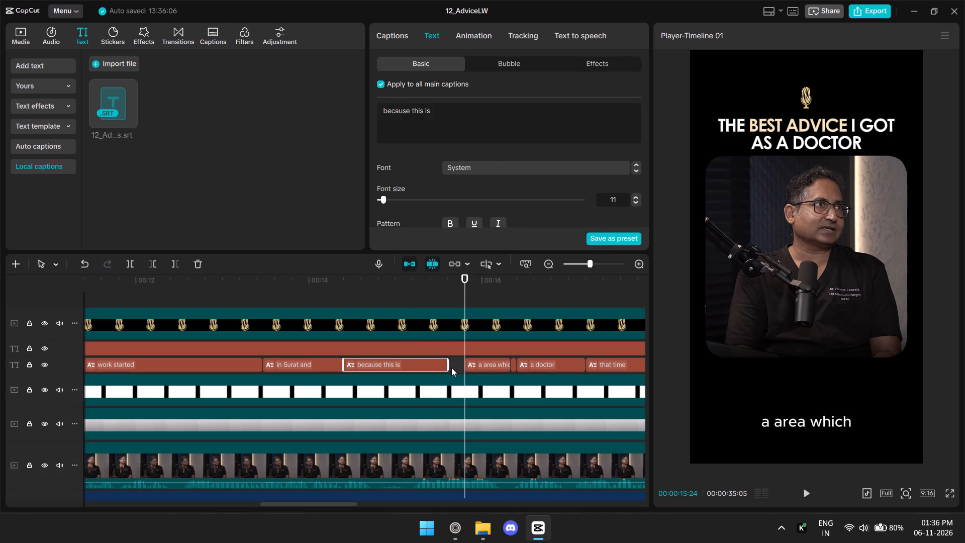
click(451, 368)
drag(445, 365, 470, 366)
Play through the adjusted captions and trim the start of "a doctor" to about 00:00:16:24.
key(space)
key(space)
key(space)
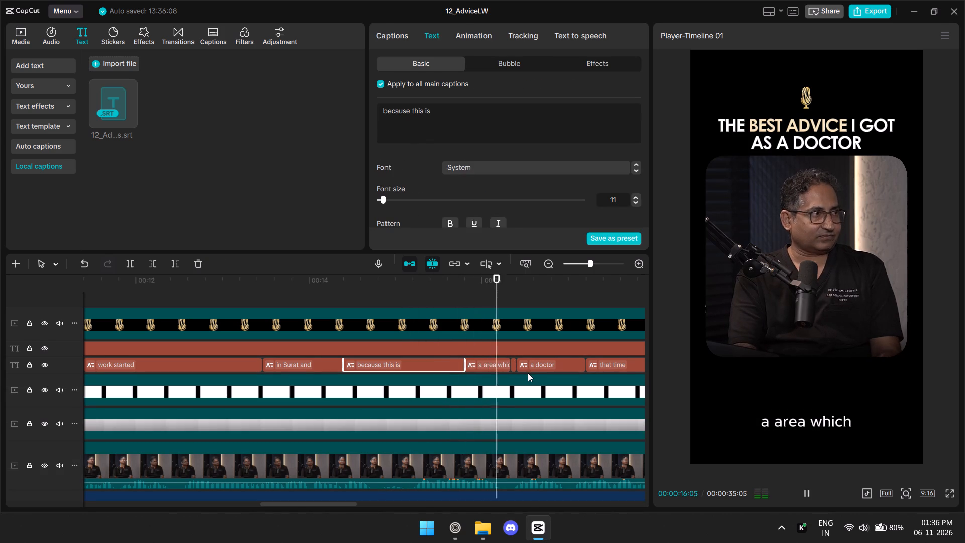
key(space)
key(space)
key(space)
click(531, 366)
key(space)
key(space)
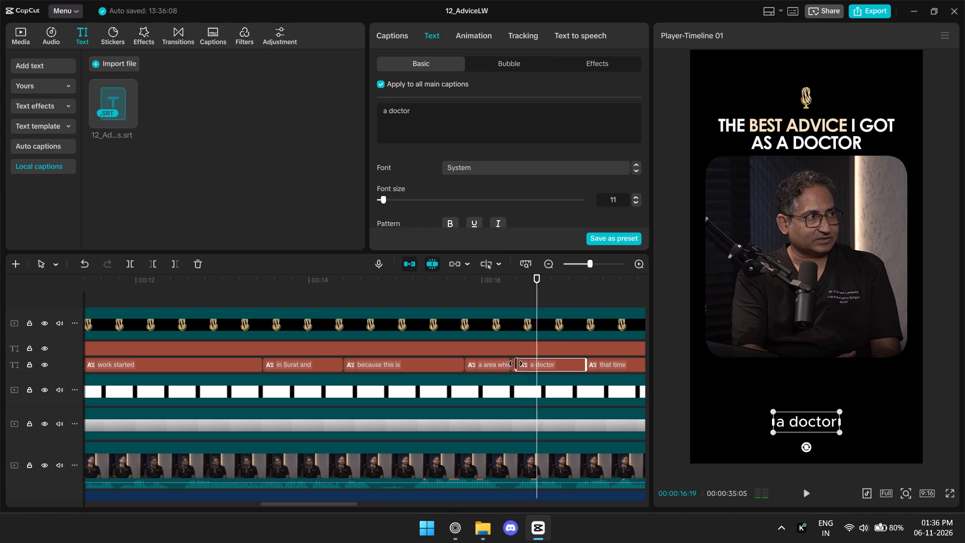
drag(518, 365, 553, 365)
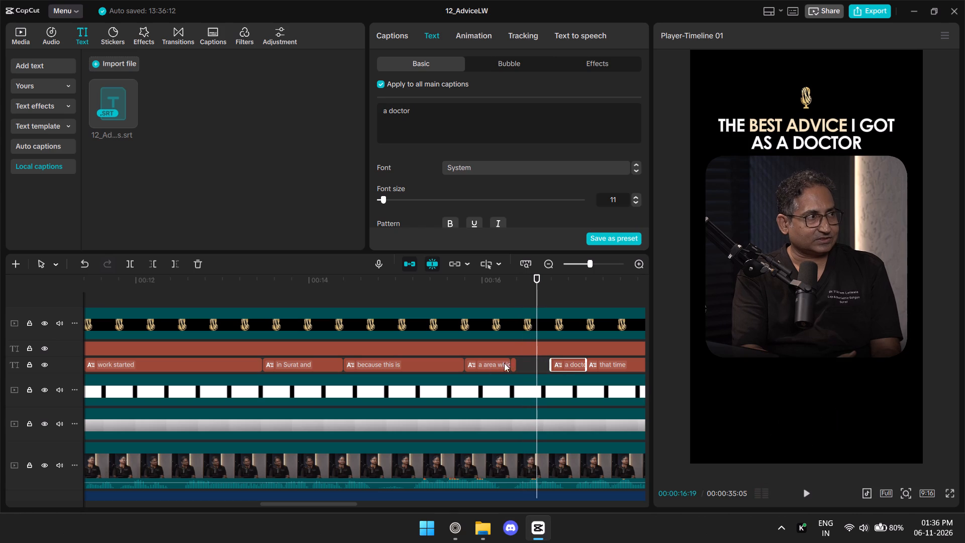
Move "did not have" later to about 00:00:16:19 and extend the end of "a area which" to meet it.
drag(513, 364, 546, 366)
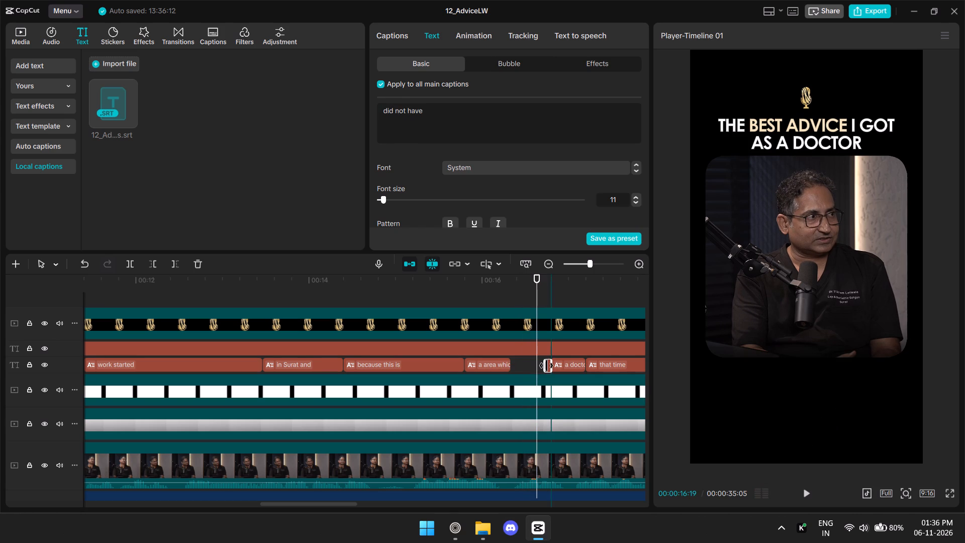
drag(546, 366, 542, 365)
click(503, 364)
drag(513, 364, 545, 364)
Trim the start of "that time" to about 00:00:18:00 and move "a doctor" later to start at about 00:00:17:16.
key(space)
key(space)
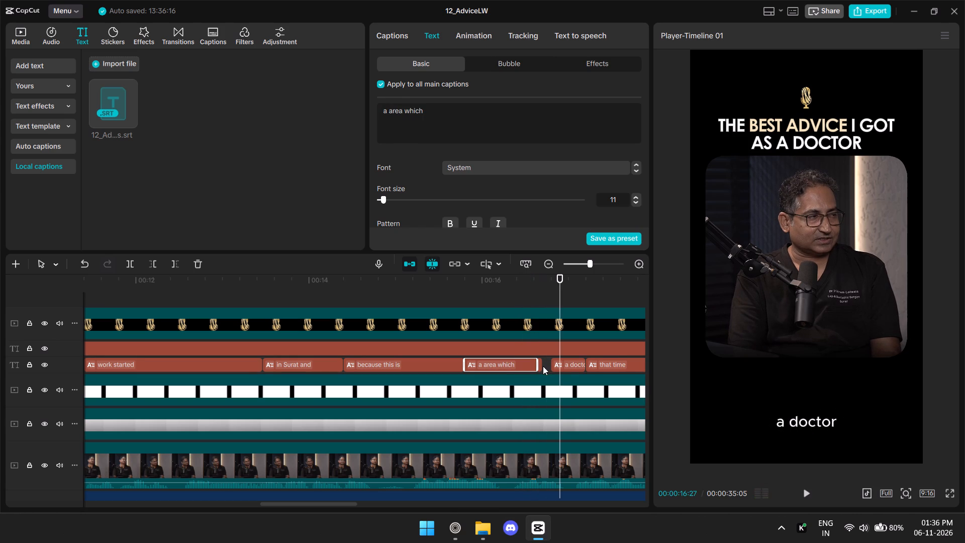
key(space)
key(space)
key(ctrl+minus)
key(ctrl+minus)
key(ctrl+equal)
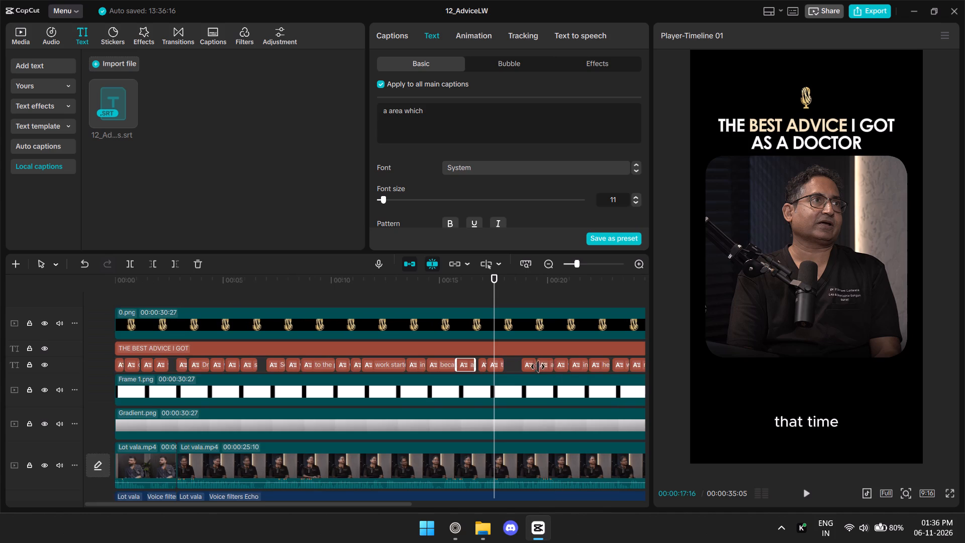
drag(510, 365, 542, 365)
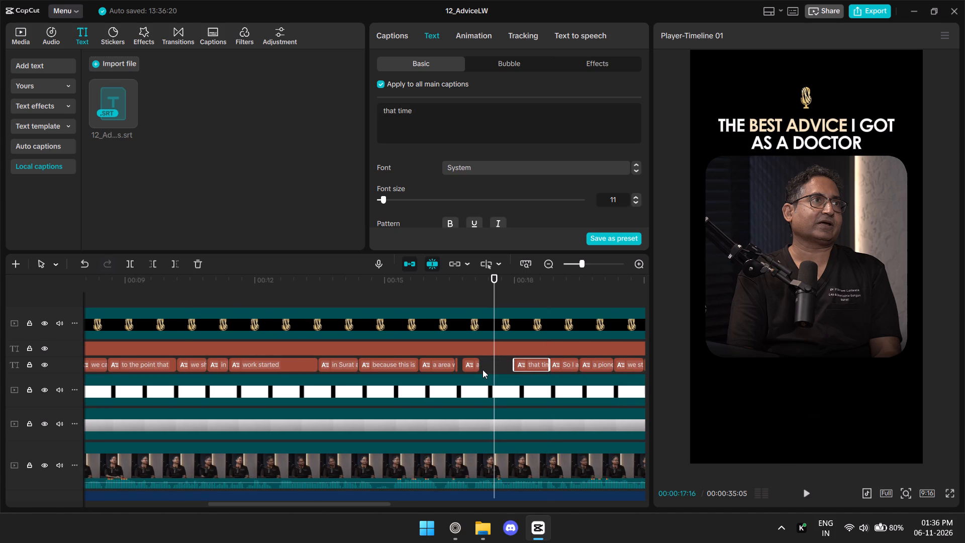
drag(471, 364, 504, 365)
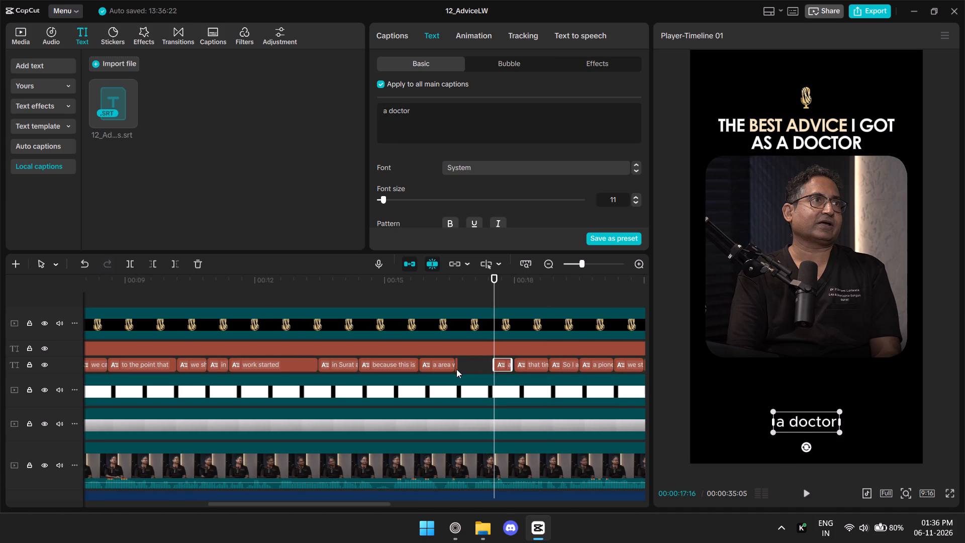
Extend the end of "did not have" to meet "a doctor" at about 00:00:17:16 and play through that passage.
click(456, 369)
drag(457, 366, 497, 369)
click(424, 314)
key(space)
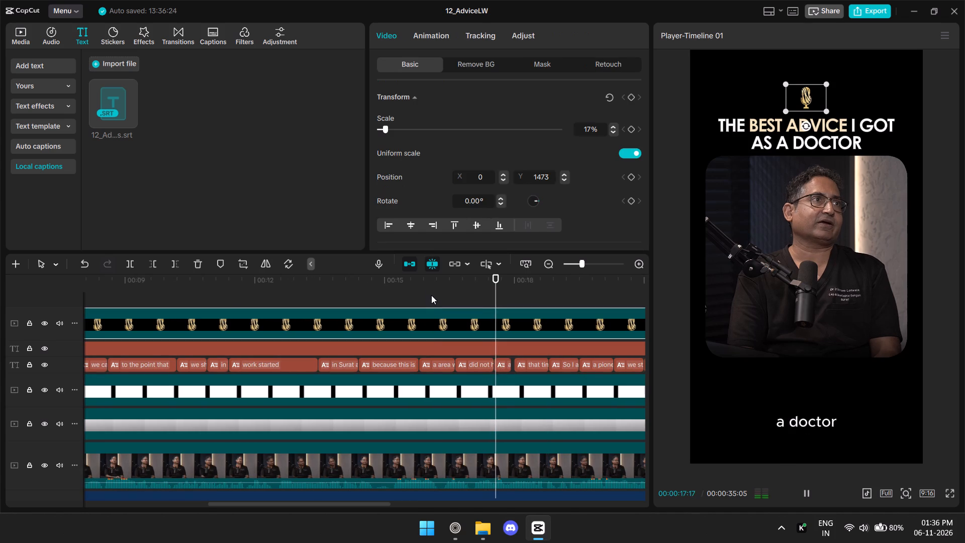
click(433, 289)
key(space)
key(space)
key(ctrl+equal)
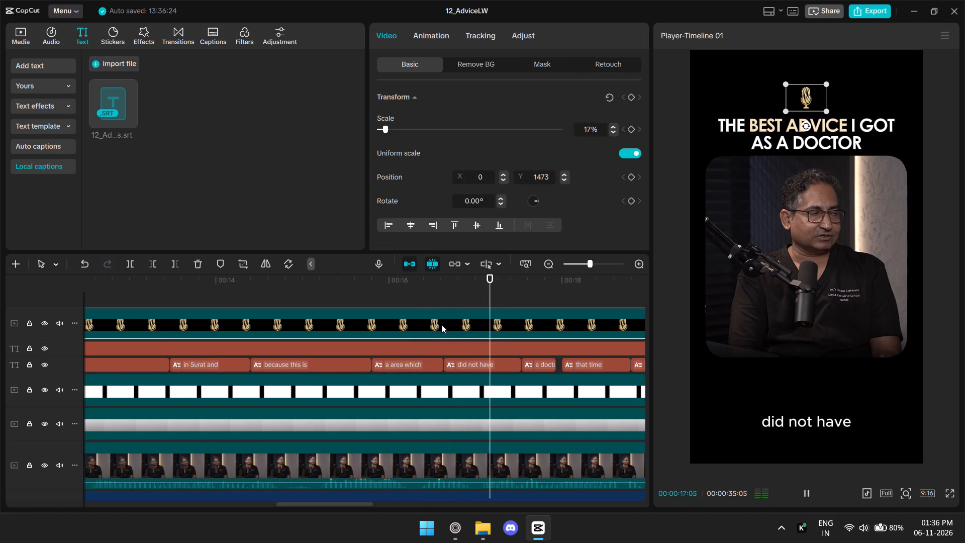
key(space)
Trim the start of "did not have" to about 00:00:17:03 and extend the end of "a area which" to meet it.
click(460, 366)
drag(444, 368, 485, 365)
click(421, 364)
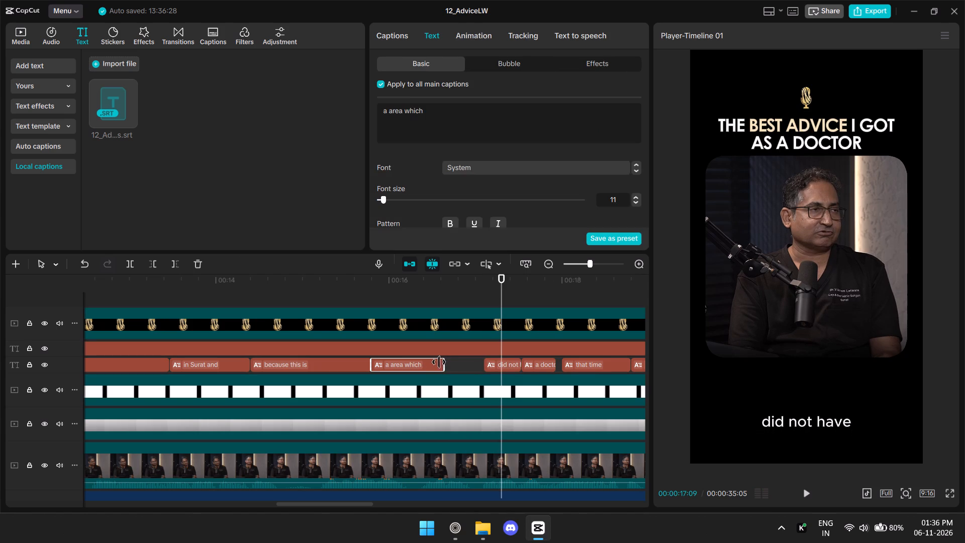
drag(444, 362, 502, 357)
click(411, 287)
key(space)
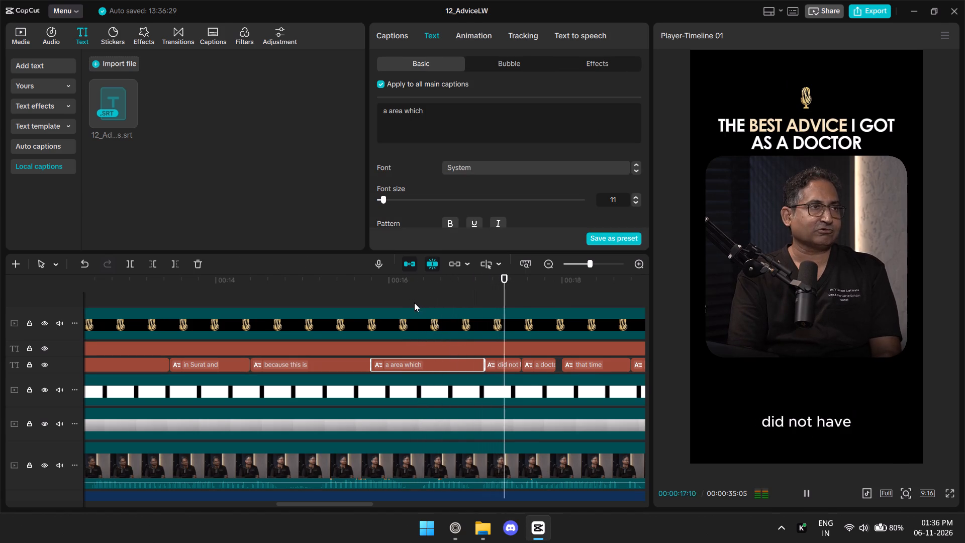
key(space)
key(space)
key(space)
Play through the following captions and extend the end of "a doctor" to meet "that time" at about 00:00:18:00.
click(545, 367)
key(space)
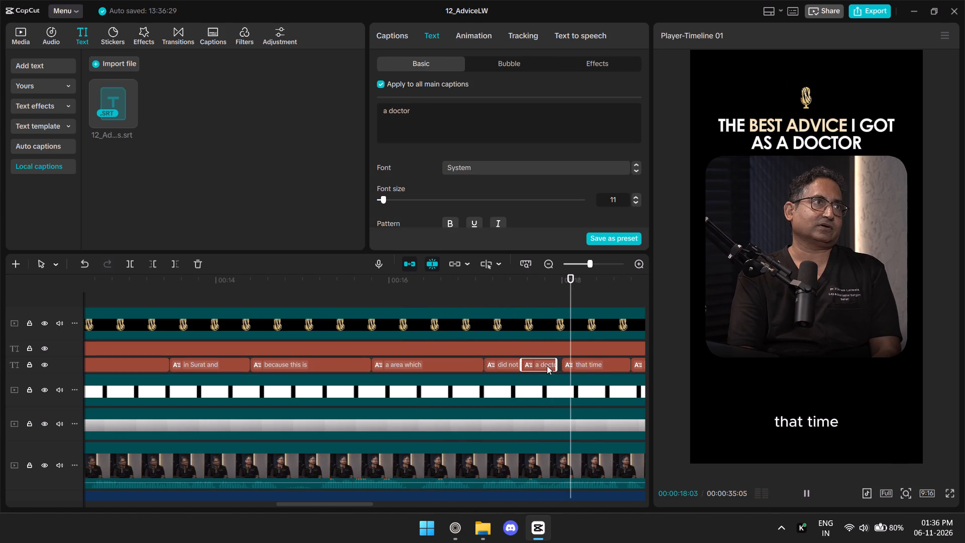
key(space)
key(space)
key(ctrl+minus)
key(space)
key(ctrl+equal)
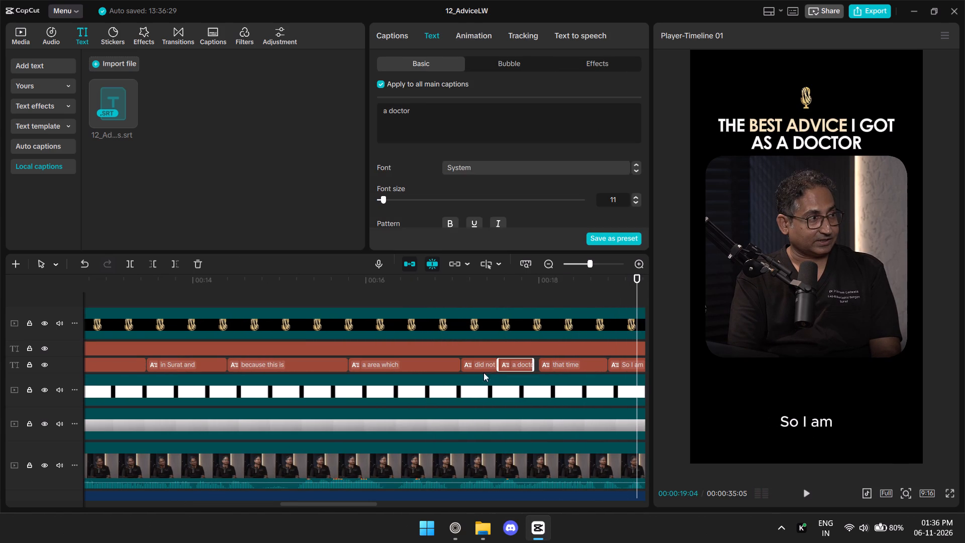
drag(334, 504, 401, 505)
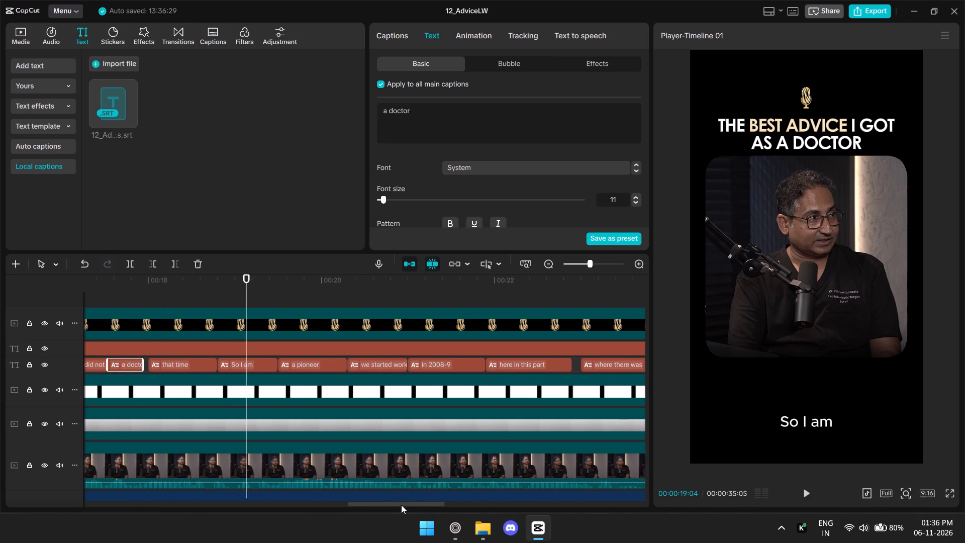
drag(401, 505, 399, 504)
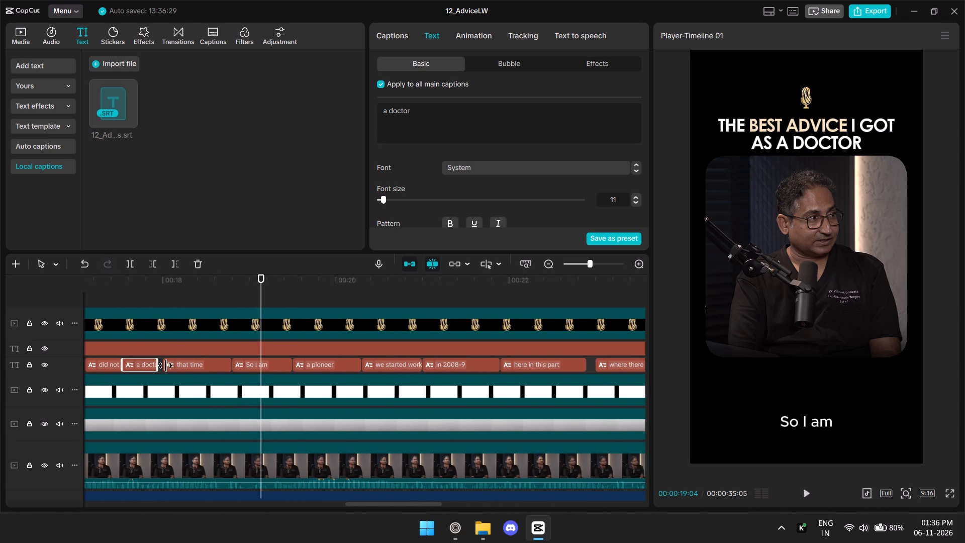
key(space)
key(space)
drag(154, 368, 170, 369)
Lift "a doctor" onto a separate caption track above and place its start at about 00:00:18:10, checking it against the speech.
drag(138, 368, 138, 363)
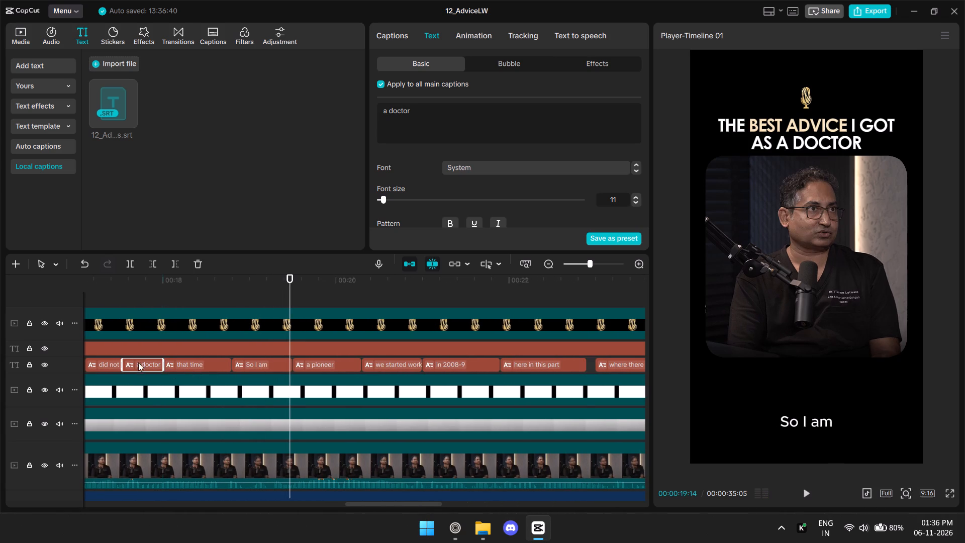
drag(138, 363, 138, 359)
click(136, 293)
key(space)
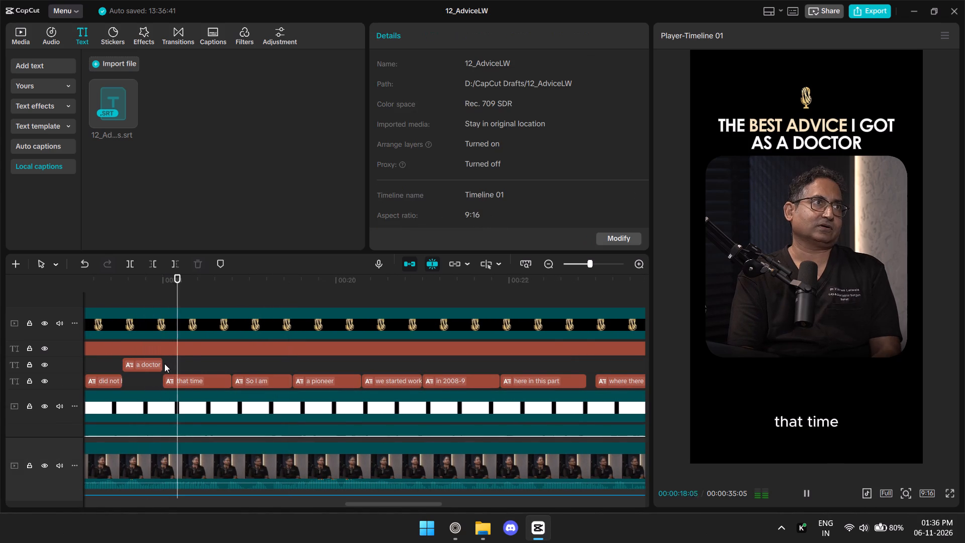
key(space)
drag(141, 365, 254, 363)
key(space)
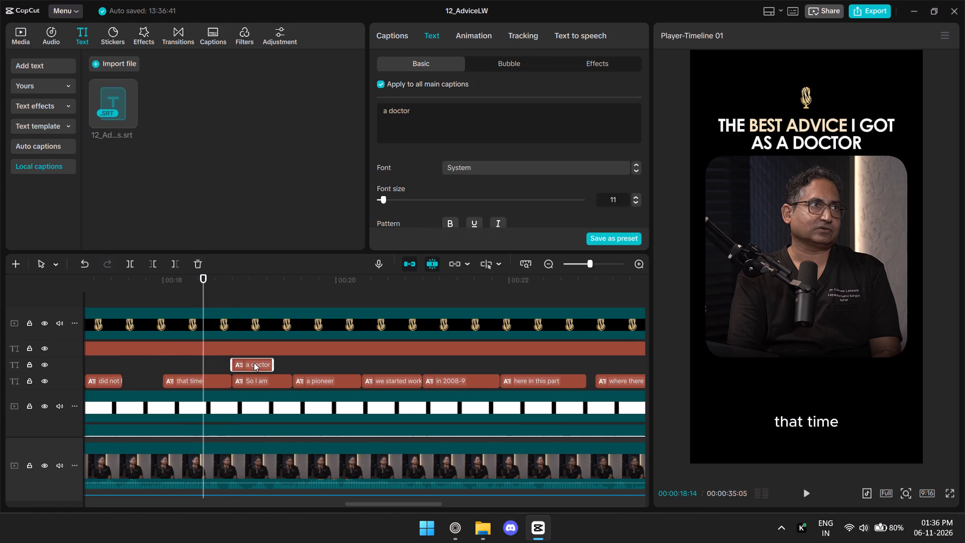
key(space)
drag(254, 363, 210, 362)
click(160, 296)
key(space)
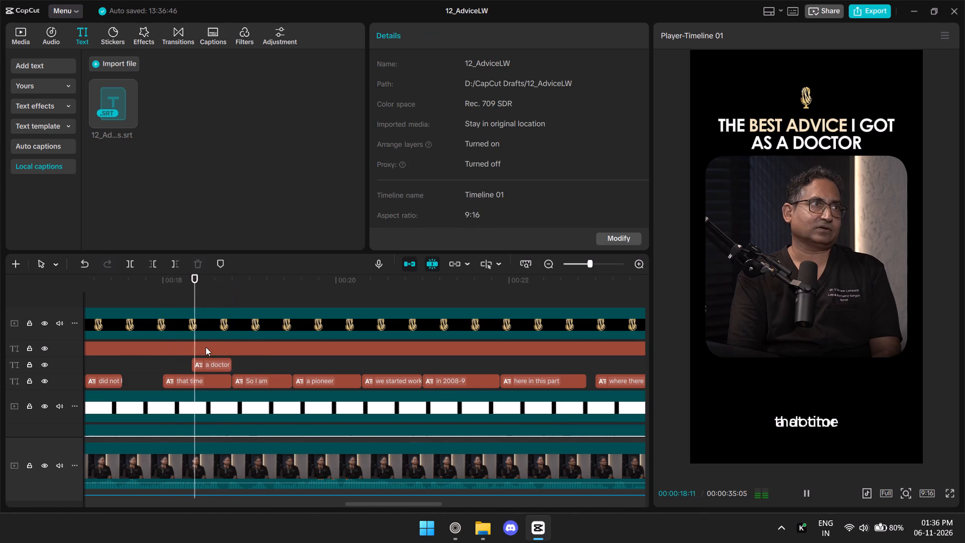
key(space)
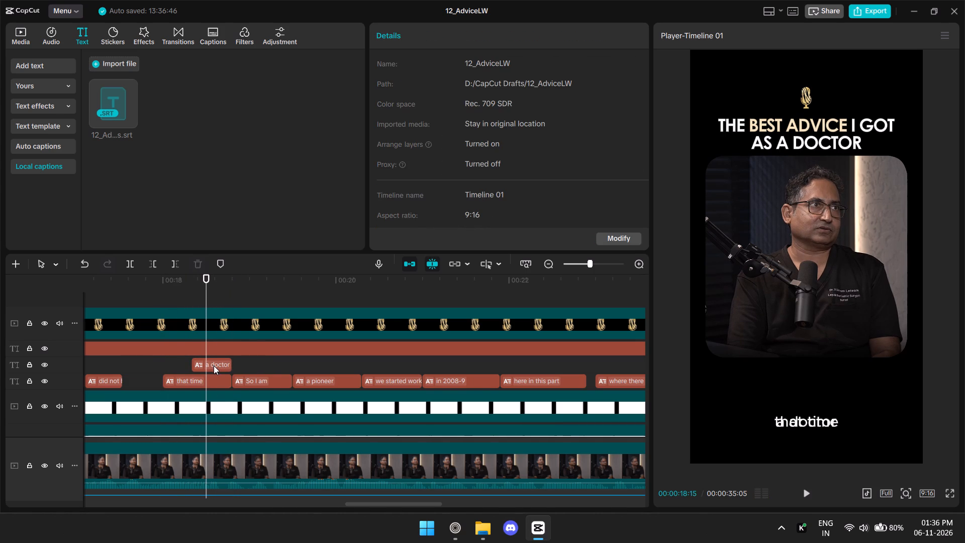
key(space)
key(space)
drag(214, 366, 222, 366)
drag(207, 367, 199, 369)
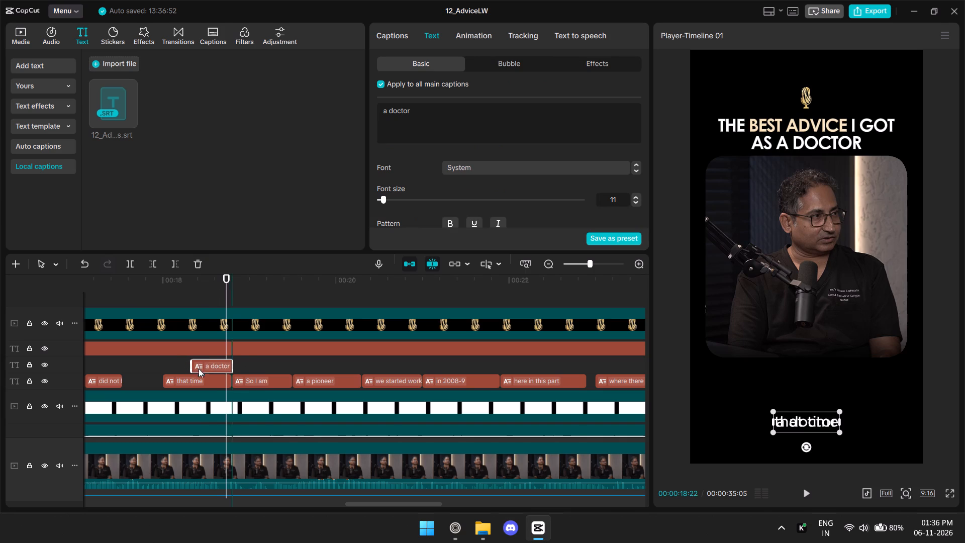
drag(199, 369, 193, 370)
drag(200, 369, 207, 371)
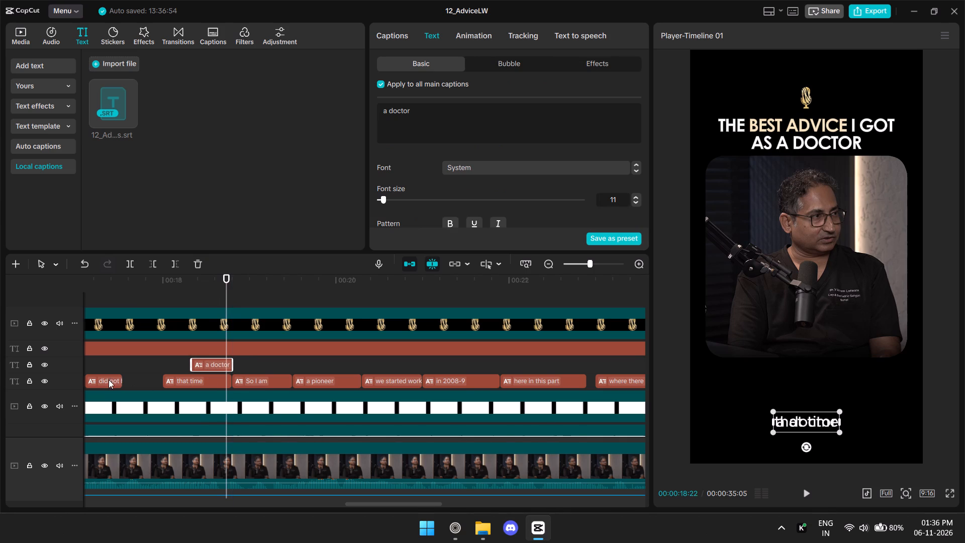
Extend the end of "did not have" to meet "that time" at about 00:00:18:00.
drag(120, 380, 167, 390)
Move "that time" onto the track with "a doctor" at about 00:00:19:04 and extend the end of "a doctor" to meet it.
key(space)
key(space)
drag(196, 383, 244, 374)
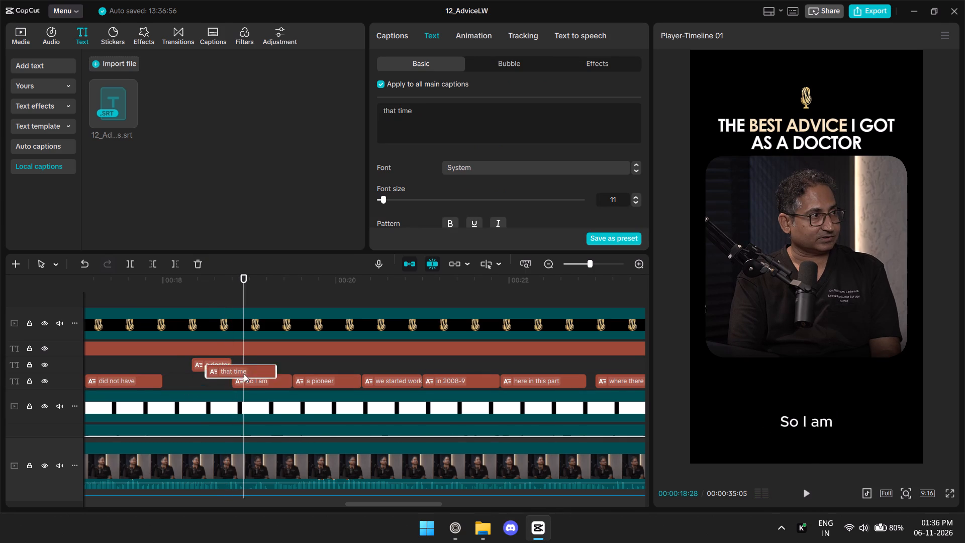
drag(244, 374, 294, 367)
key(space)
key(space)
click(223, 366)
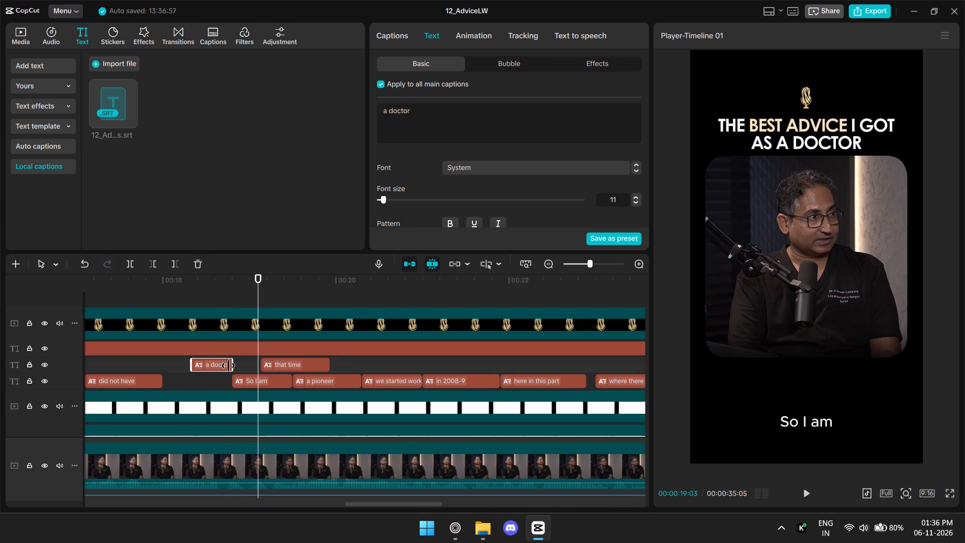
drag(230, 366, 269, 368)
Move "So I am" onto a new track above at about 00:00:19:20 and trim the end of "that time" to that point.
key(space)
key(space)
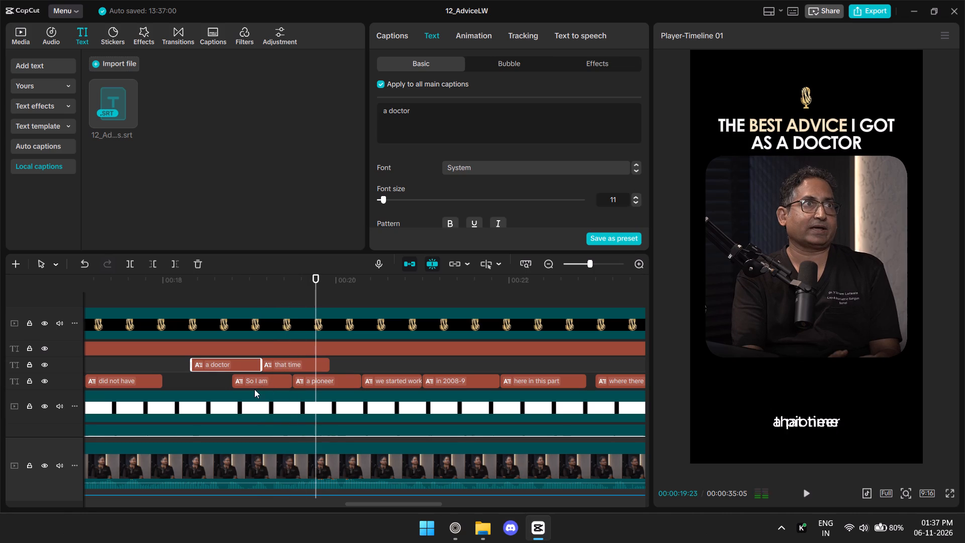
drag(214, 381, 312, 380)
drag(222, 382, 314, 382)
click(258, 385)
drag(260, 382, 336, 367)
click(309, 378)
drag(330, 381, 302, 385)
Place "So I am" and "a pioneer" consecutively after "that time" on its track, with "So I am" trimmed to end at about 00:00:20:02.
click(280, 293)
key(space)
key(space)
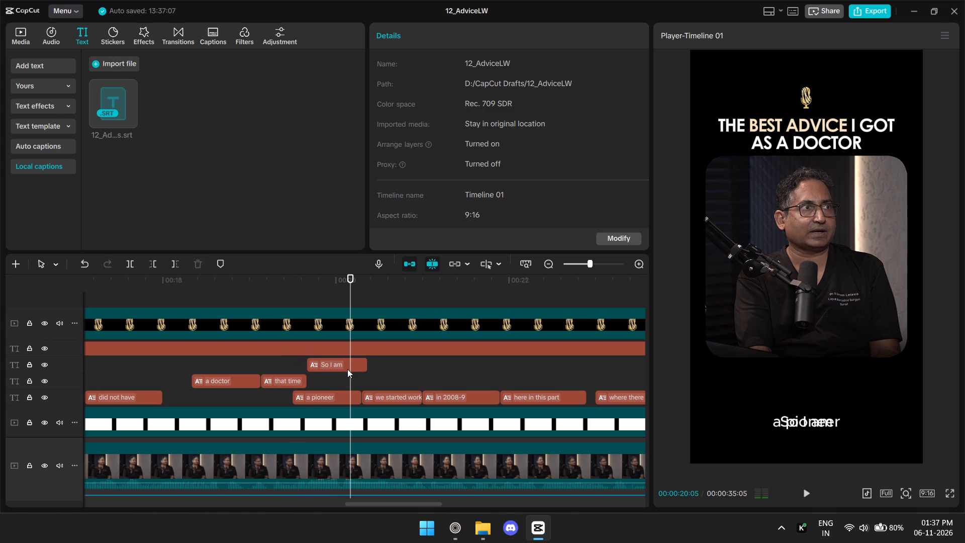
drag(348, 366, 350, 385)
drag(339, 382, 402, 367)
click(337, 377)
drag(369, 381, 341, 381)
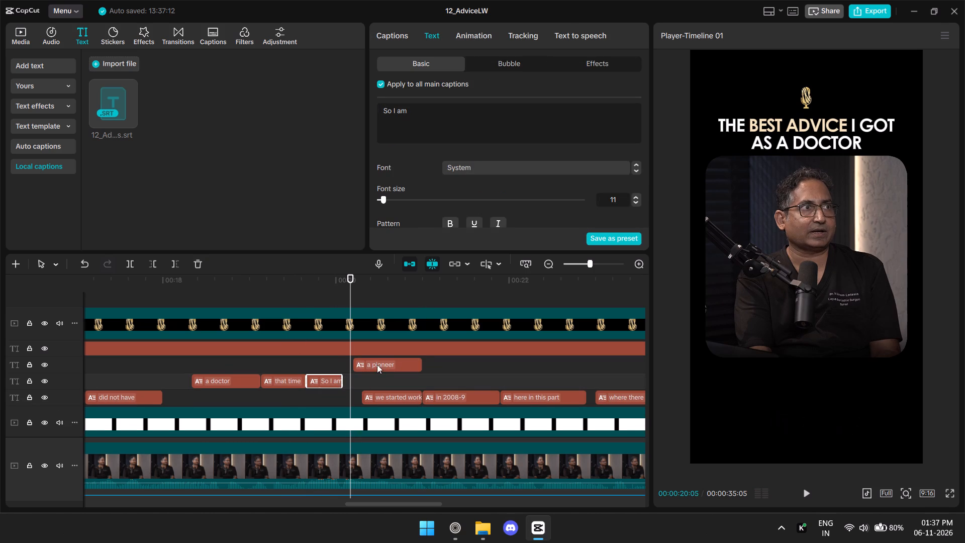
drag(377, 365, 365, 379)
Trim the start of "we started work" to about 00:00:20:19 and trim the end of "a pioneer" to the same point.
click(315, 290)
key(space)
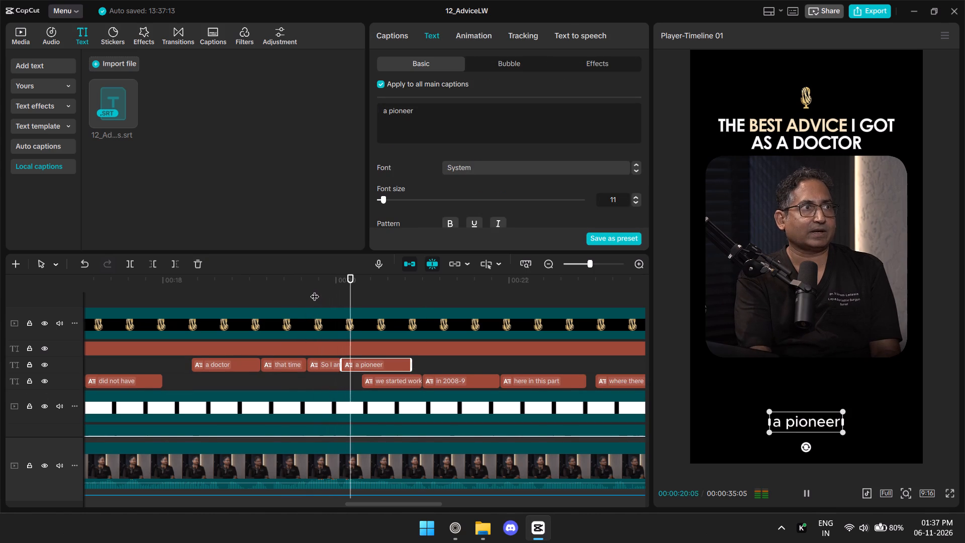
key(space)
key(space)
key(space)
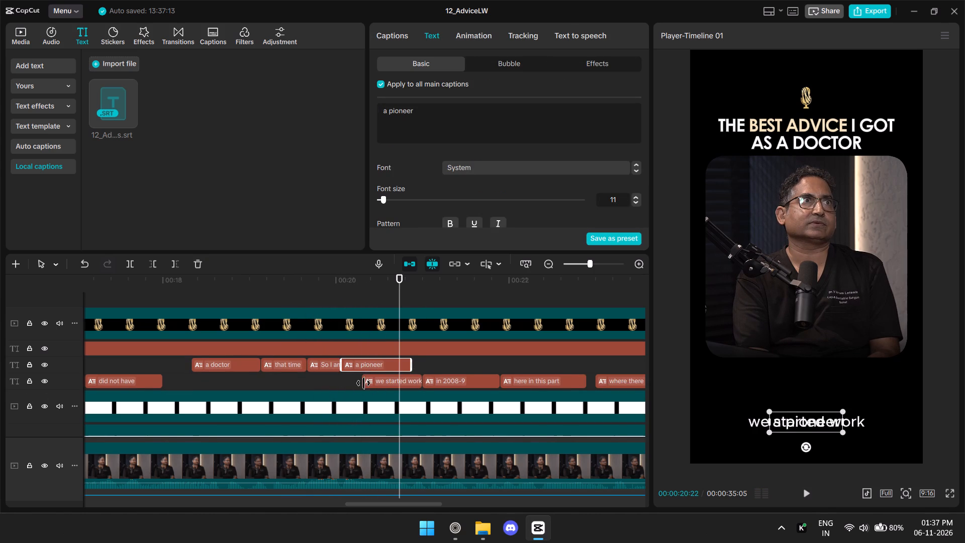
drag(363, 383, 392, 382)
click(403, 359)
drag(409, 363, 408, 363)
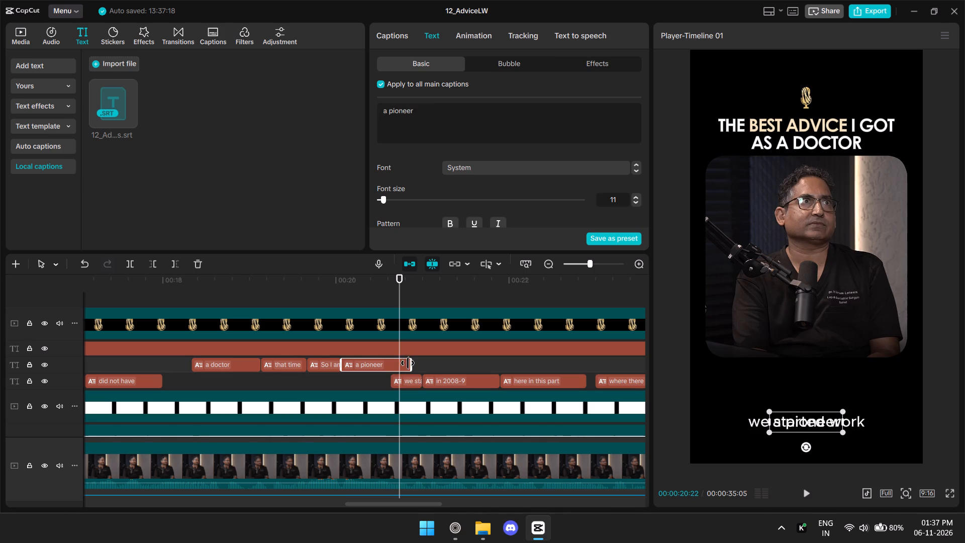
drag(408, 363, 387, 370)
Trim the start of "in 2008-9" to about 00:00:21:19 and extend the end of "we started work" to meet it.
click(368, 289)
key(space)
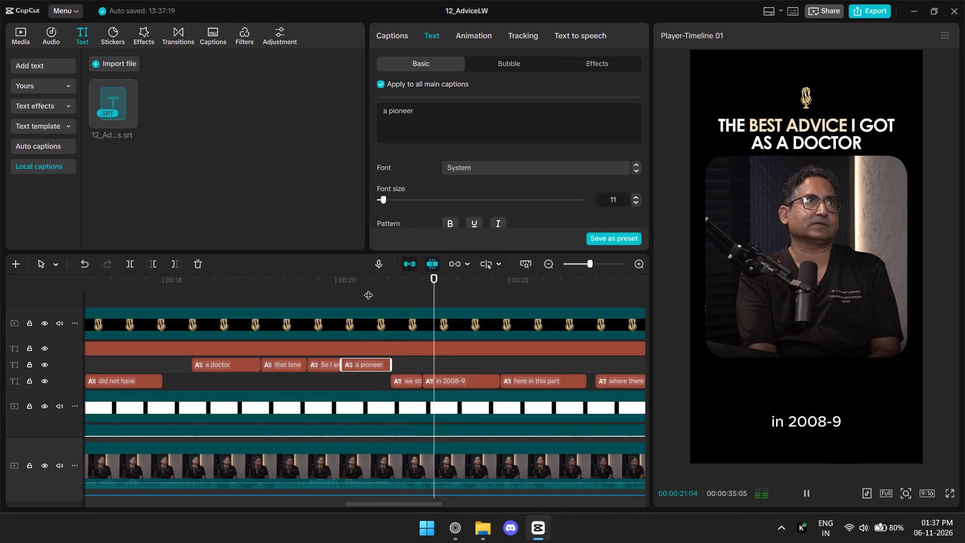
key(space)
click(448, 380)
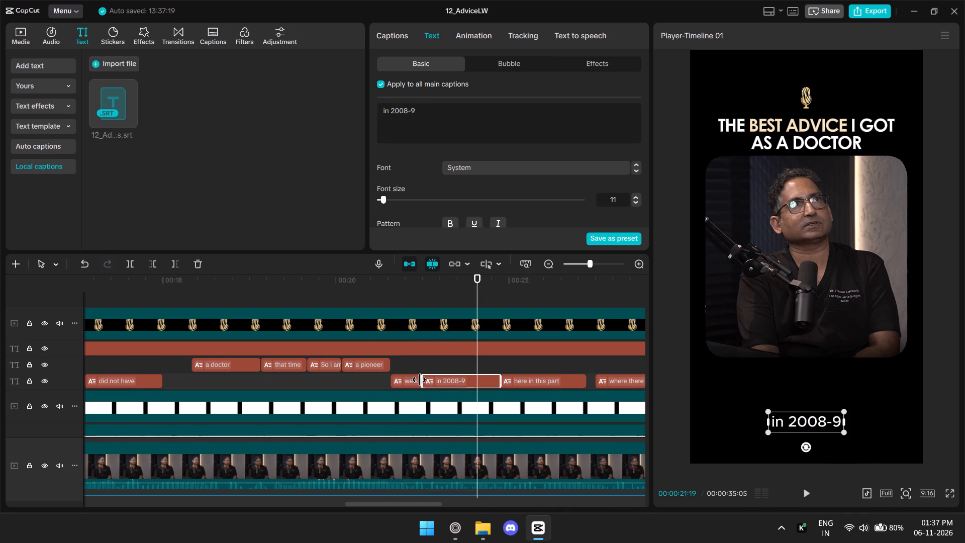
drag(419, 380, 475, 379)
click(418, 381)
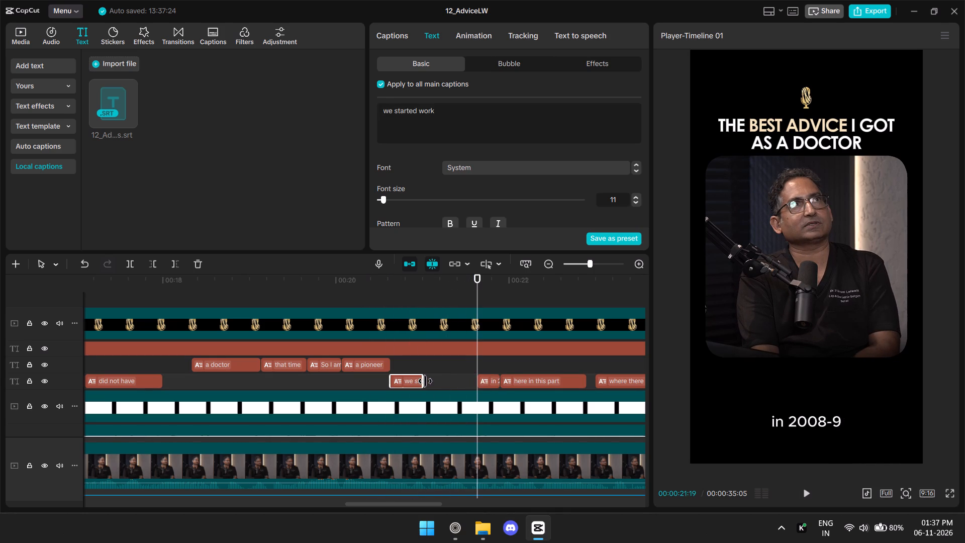
drag(425, 381, 482, 378)
Play through the next captions and move "here in this part" onto the track with "a pioneer", starting at about 00:00:22:09.
click(462, 352)
key(space)
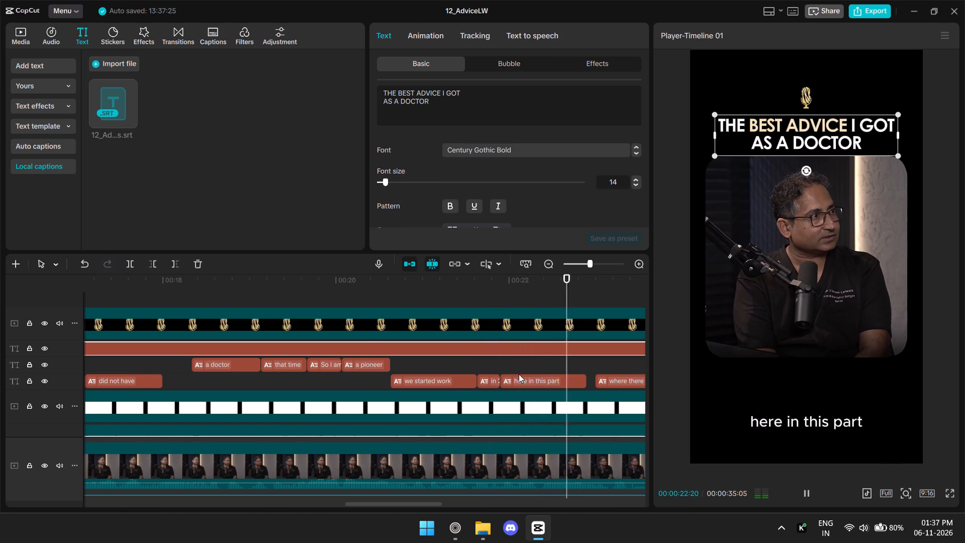
key(ctrl+minus)
key(space)
key(ctrl+equal)
key(space)
key(space)
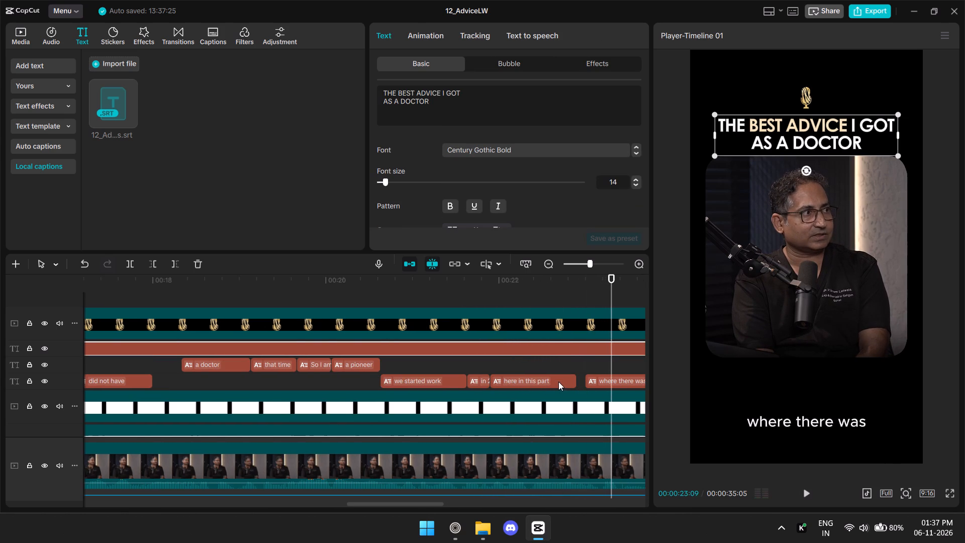
drag(550, 380, 585, 366)
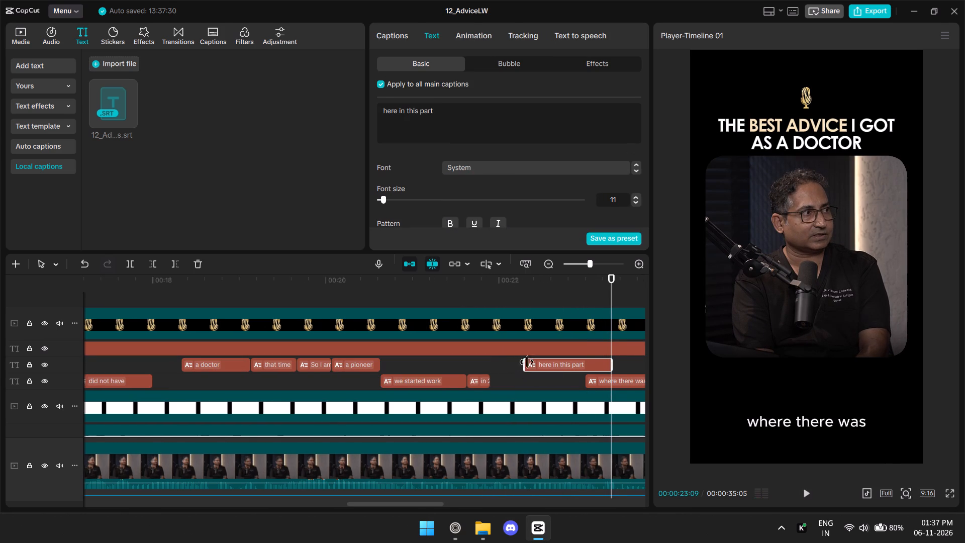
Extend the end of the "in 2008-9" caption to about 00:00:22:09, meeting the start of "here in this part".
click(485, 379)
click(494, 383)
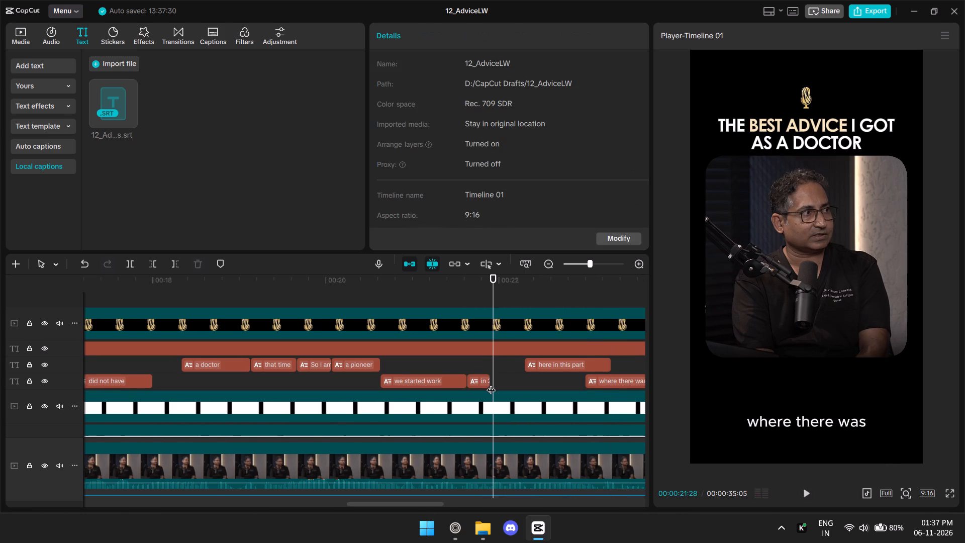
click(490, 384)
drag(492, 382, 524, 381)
Trim the start of "here in this part" to about 00:00:22:27 and extend the end of "in 2008-9" to meet it.
key(space)
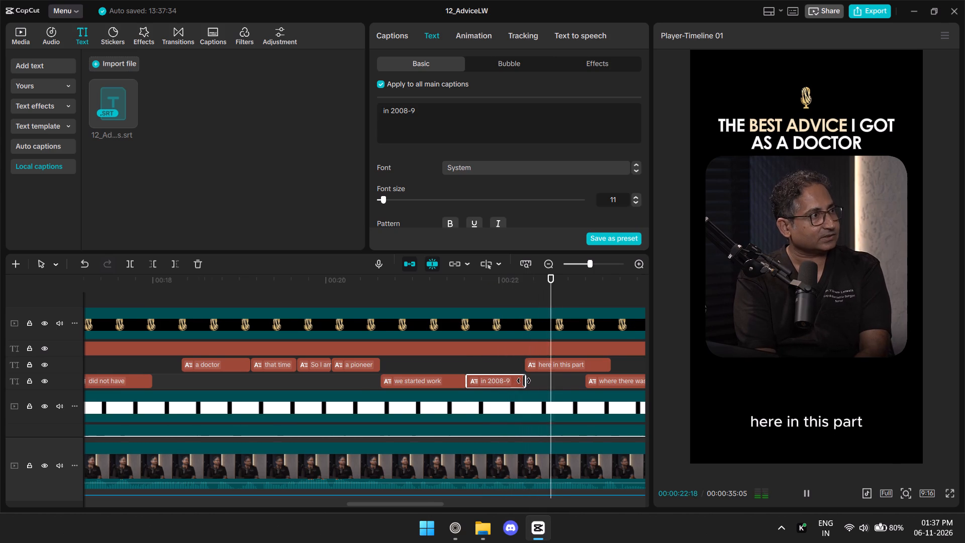
key(ctrl+minus)
key(space)
click(550, 367)
drag(538, 366, 563, 367)
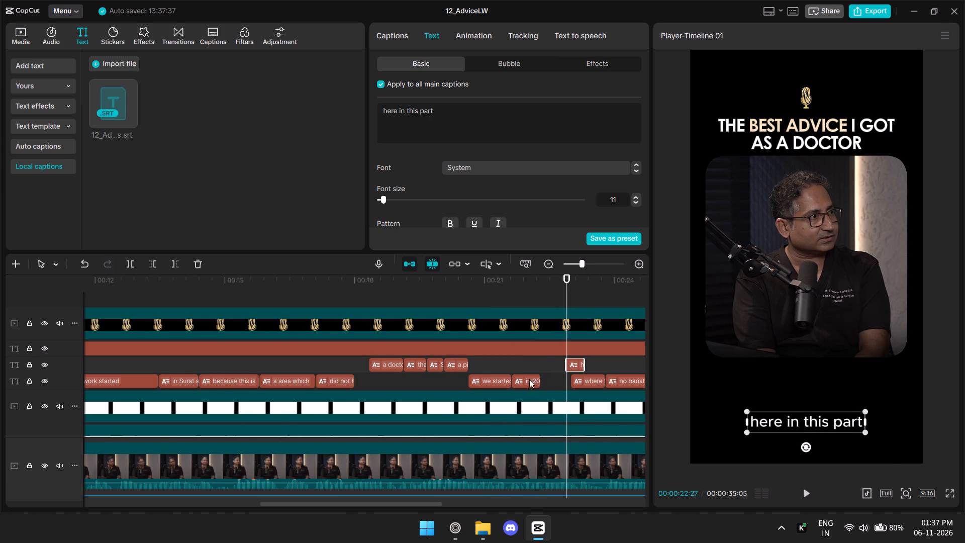
click(525, 381)
click(545, 382)
click(541, 383)
drag(540, 380, 561, 380)
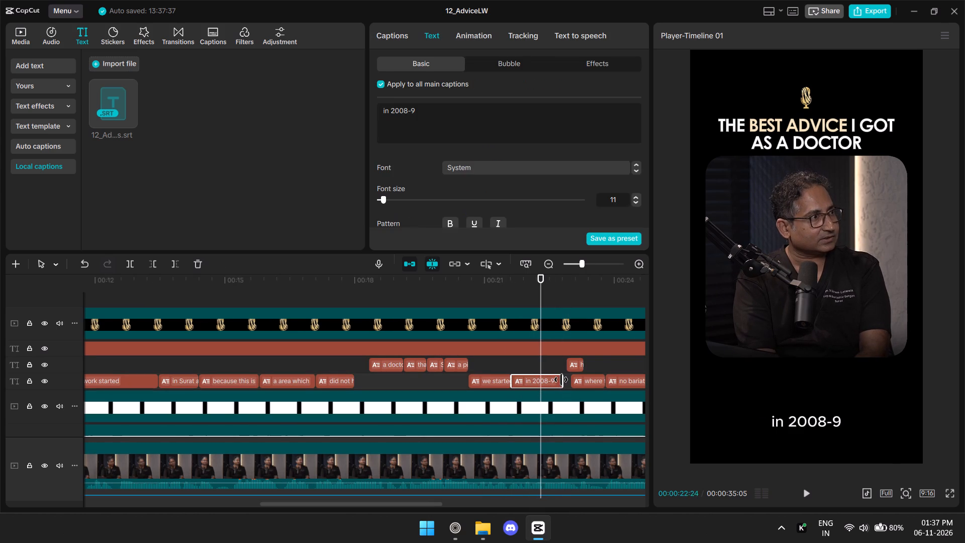
drag(561, 380, 562, 380)
key(space)
key(ctrl+equal)
key(space)
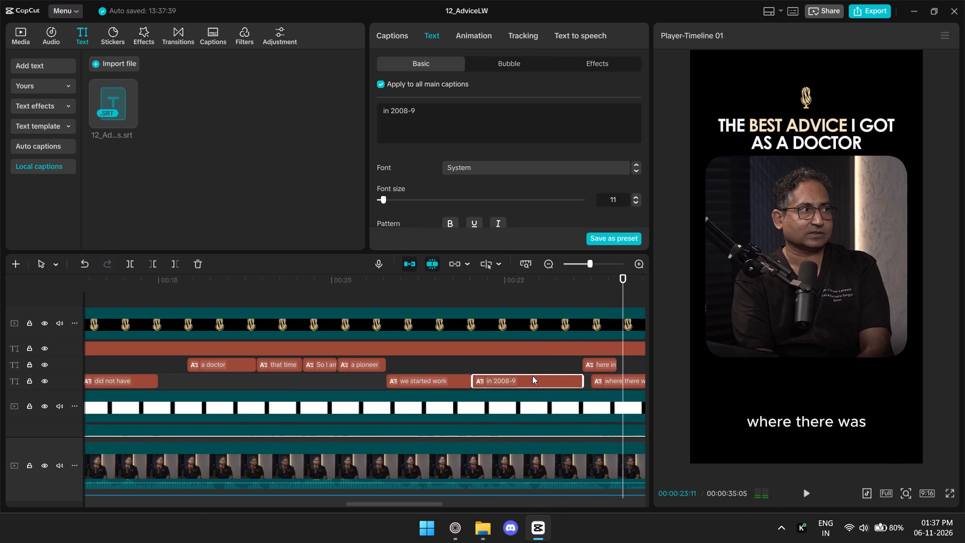
Change the "in 2008-9" caption text to "in 2008-2009" and replay that part.
click(487, 112)
key(BackSpace)
text(2009)
click(520, 288)
key(space)
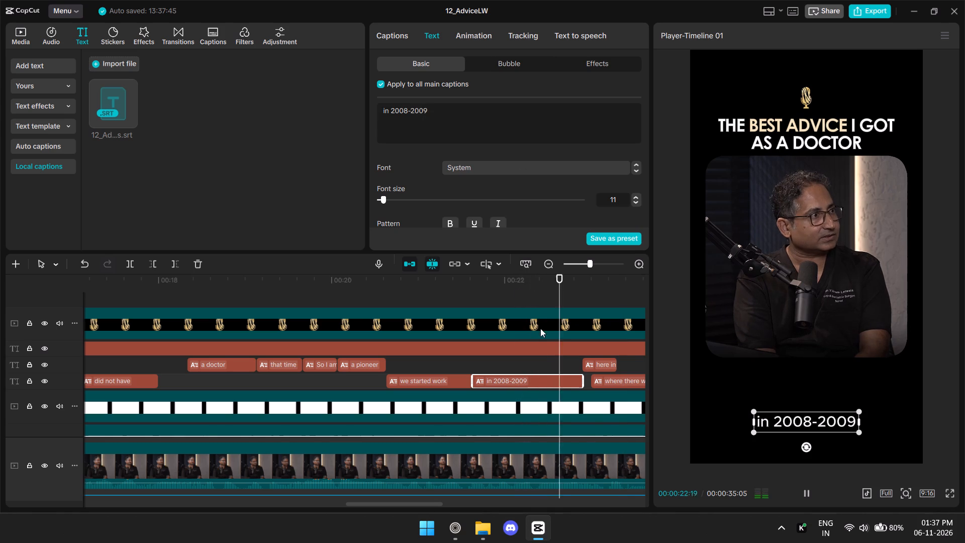
key(space)
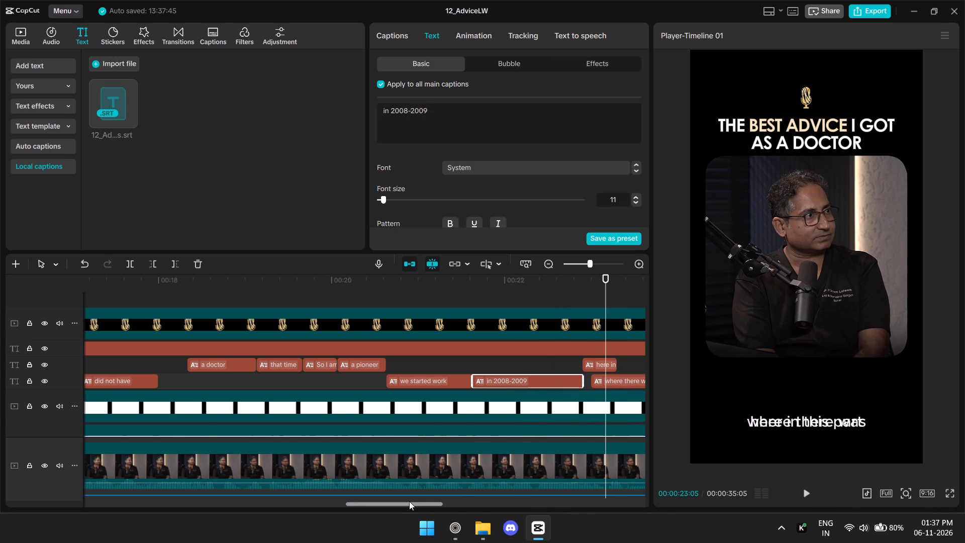
Extend the end of "here in this part" to about 00:00:23:24 and play across it to check the timing.
drag(412, 504, 437, 505)
key(space)
key(space)
click(469, 363)
key(space)
key(space)
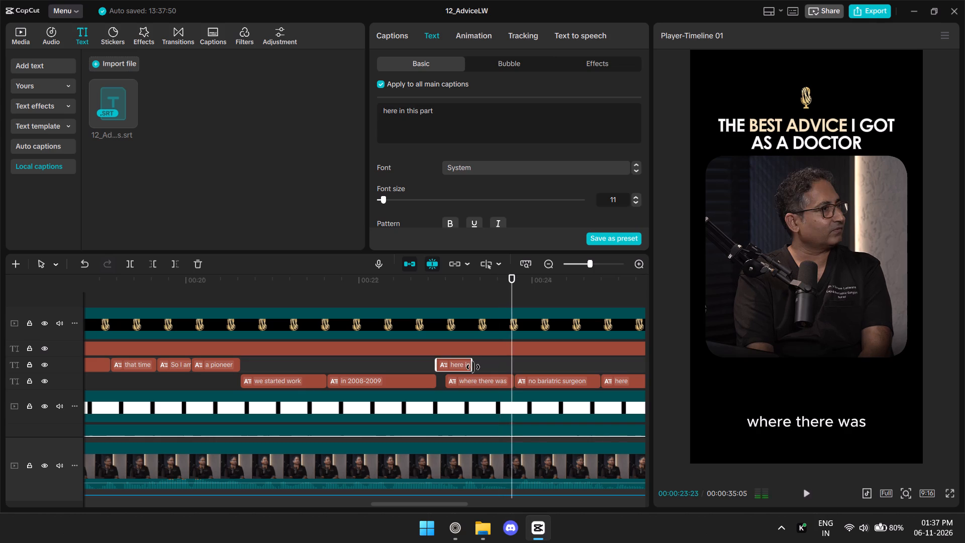
drag(473, 367, 517, 369)
key(space)
key(space)
key(space)
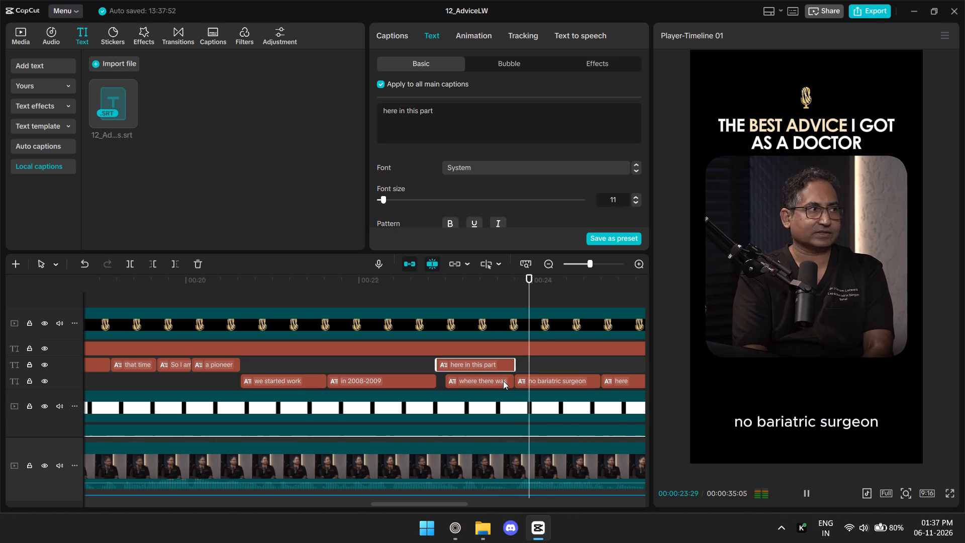
key(space)
Move "where there was", "no bariatric surgeon" and "here" together onto the track directly after "here in this part".
key(ctrl+minus)
key(ctrl+minus)
drag(578, 367, 536, 383)
key(ctrl+equal)
key(ctrl+equal)
ctrl+click(482, 361)
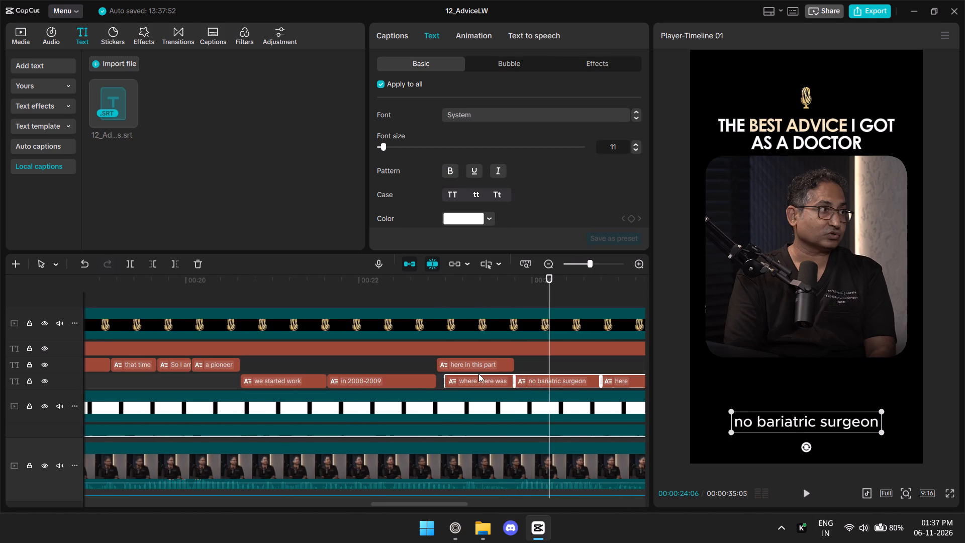
drag(475, 386, 546, 386)
Trim the end of "where there was" to about 00:00:24:07, where the phrase finishes in the speech.
click(487, 284)
key(space)
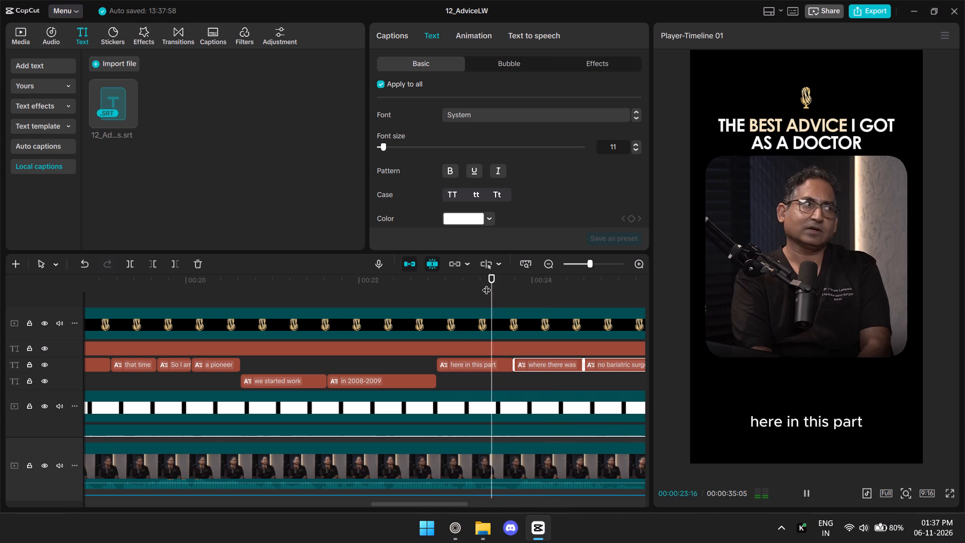
key(space)
click(537, 386)
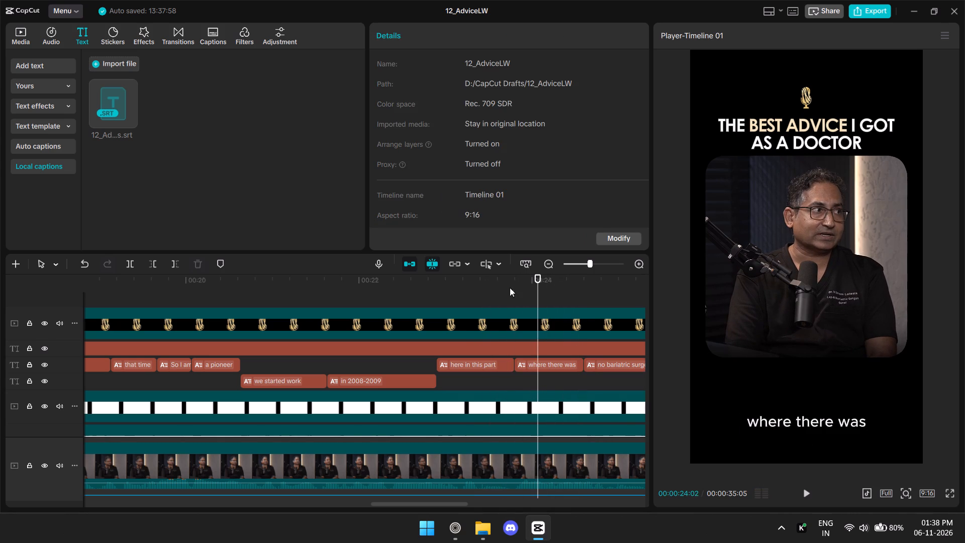
key(space)
key(space)
click(558, 369)
drag(585, 364, 549, 370)
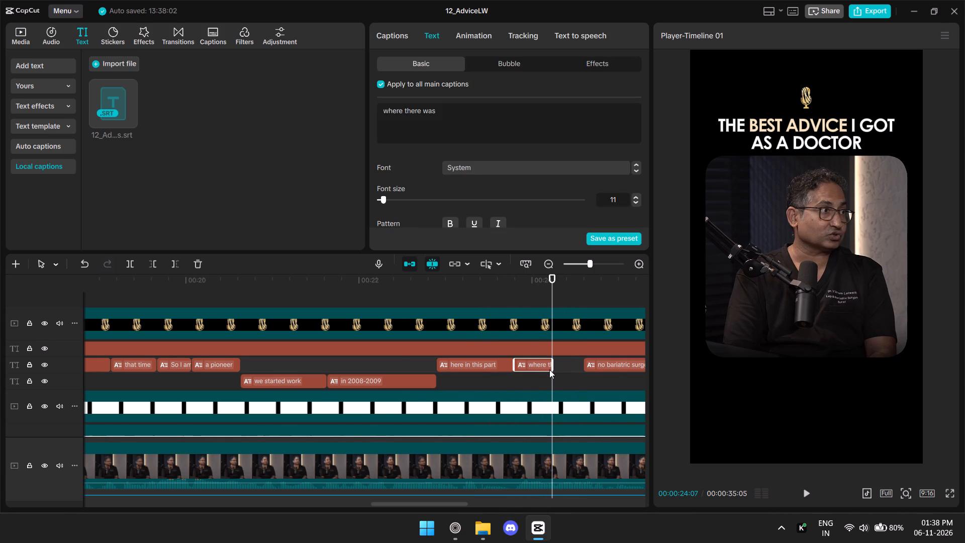
Shift "no bariatric surgeon" and "here" together to start at about 00:00:24:07, directly after "where there was".
key(ctrl+minus)
key(ctrl+minus)
drag(571, 381, 589, 367)
key(ctrl+equal)
key(ctrl+equal)
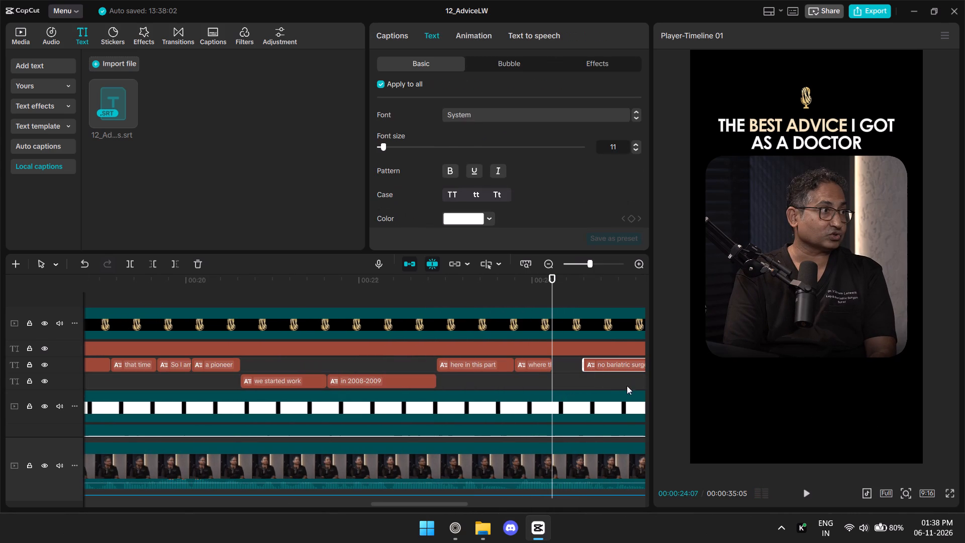
drag(441, 504, 477, 495)
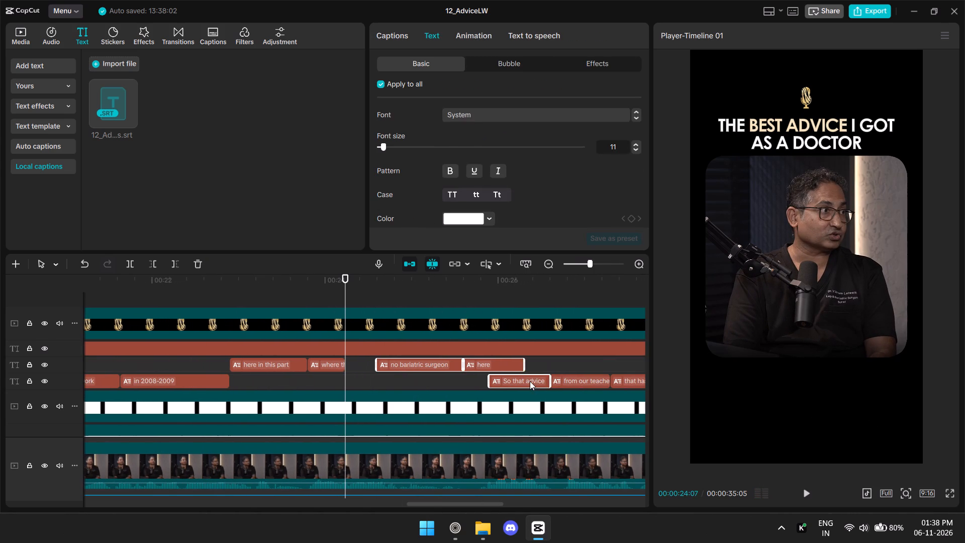
ctrl+click(530, 381)
drag(495, 366, 462, 367)
Trim the end of "here" to about 00:00:25:27 and move it onto the main caption track before "So that advice".
key(space)
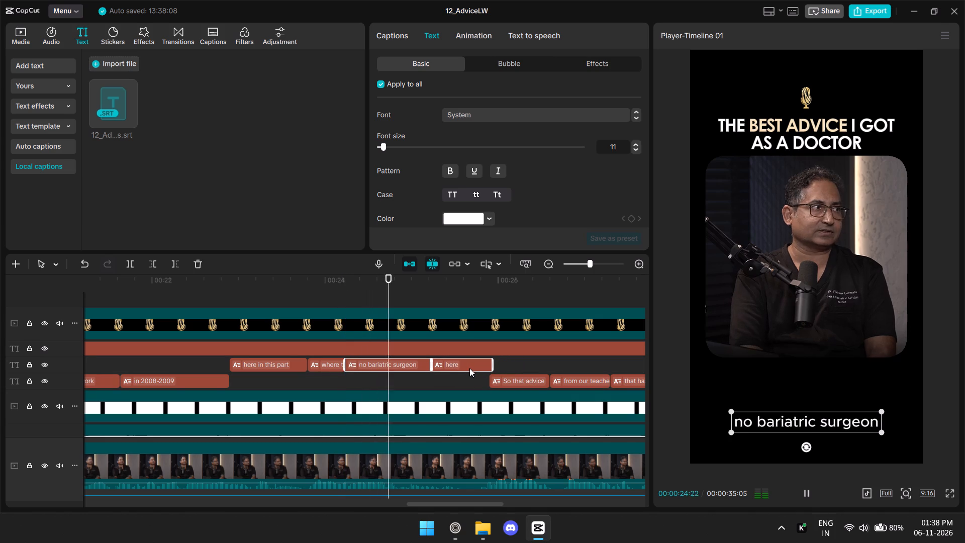
key(space)
key(space)
key(space)
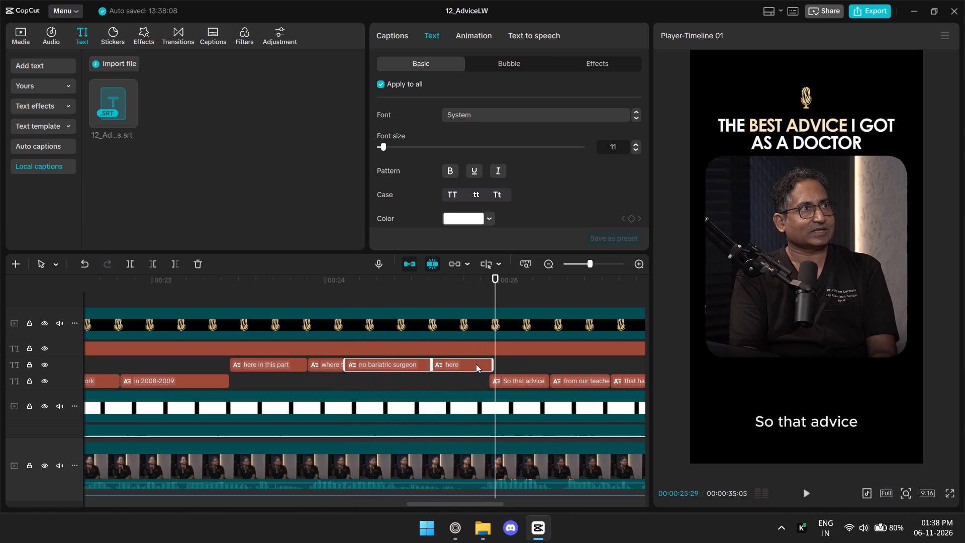
drag(494, 365, 489, 367)
click(479, 388)
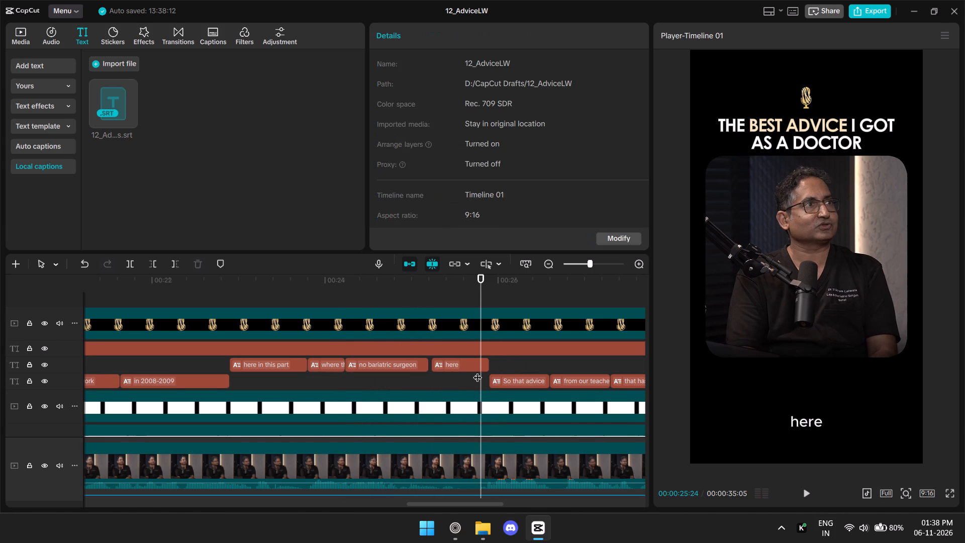
drag(466, 365, 468, 383)
Move "no bariatric surgeon" onto the main caption track against "here" and extend its start to about 00:00:24:07.
drag(424, 364, 429, 364)
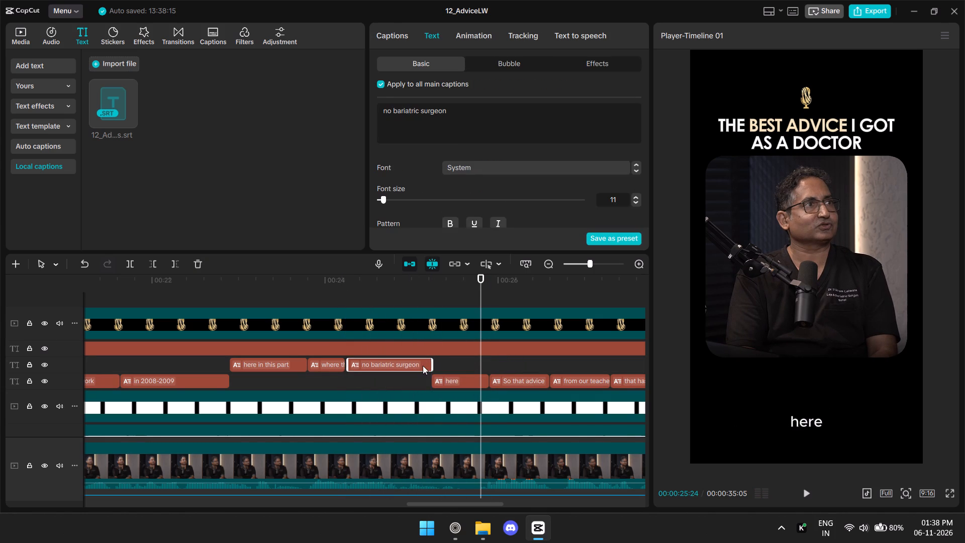
drag(423, 366, 422, 382)
click(344, 383)
drag(350, 381, 349, 381)
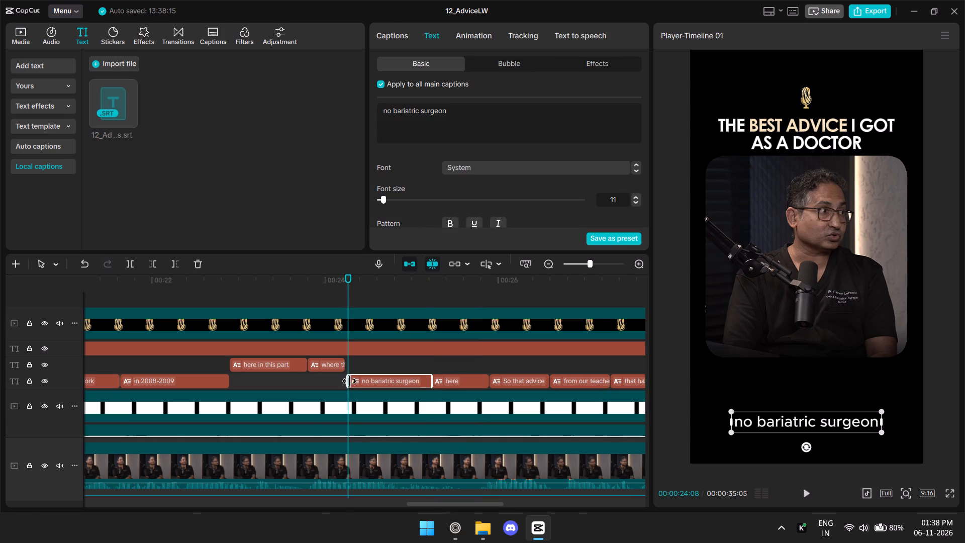
drag(349, 381, 345, 383)
Move "here in this part" and "where there was" together onto the main caption track between "in 2008-2009" and "no bariatric surgeon".
drag(357, 371, 252, 367)
drag(261, 362, 262, 378)
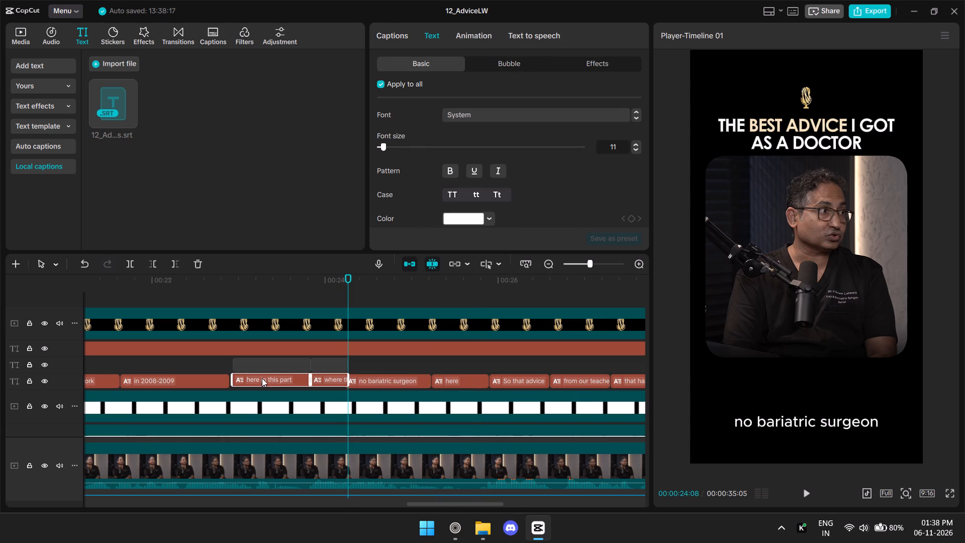
drag(262, 378, 259, 381)
Play the remaining captions through to the outro and scrub back along the timeline to check their sync.
key(space)
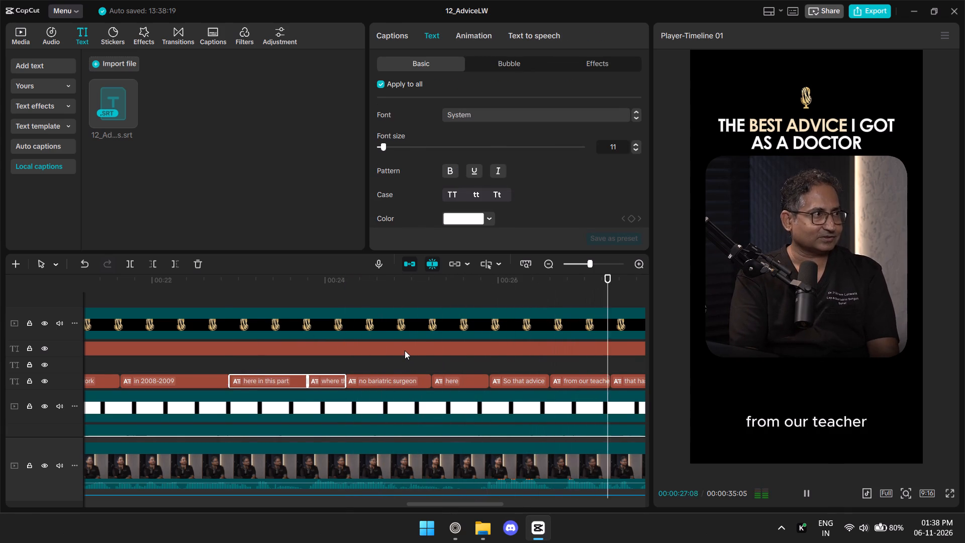
key(ctrl+equal)
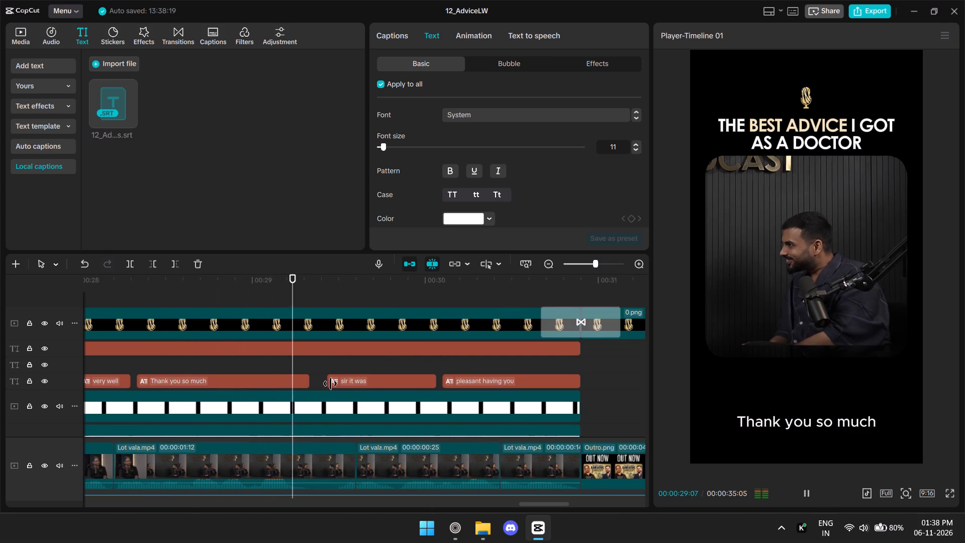
key(ctrl+minus)
key(ctrl+equal)
key(space)
key(space)
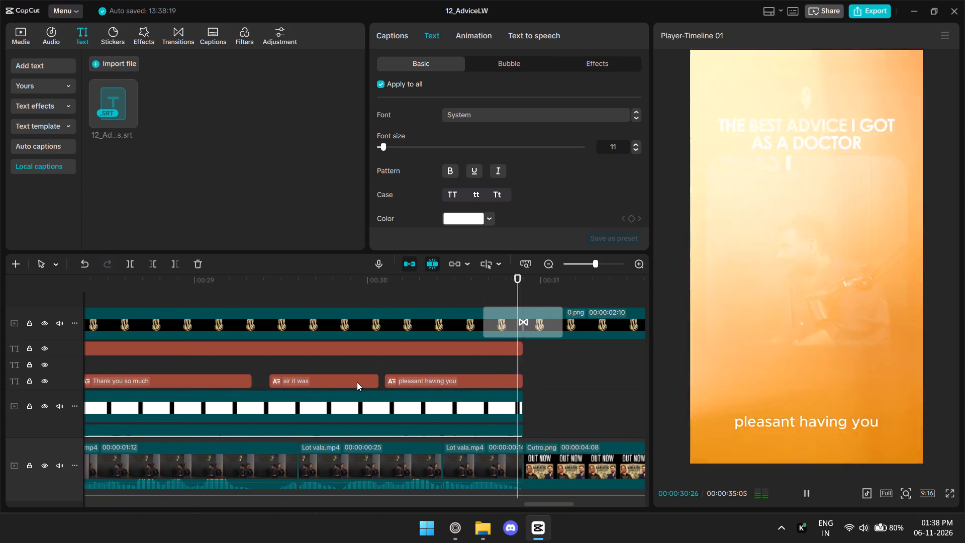
key(ctrl+minus)
key(minus)
click(380, 278)
drag(378, 279, 119, 284)
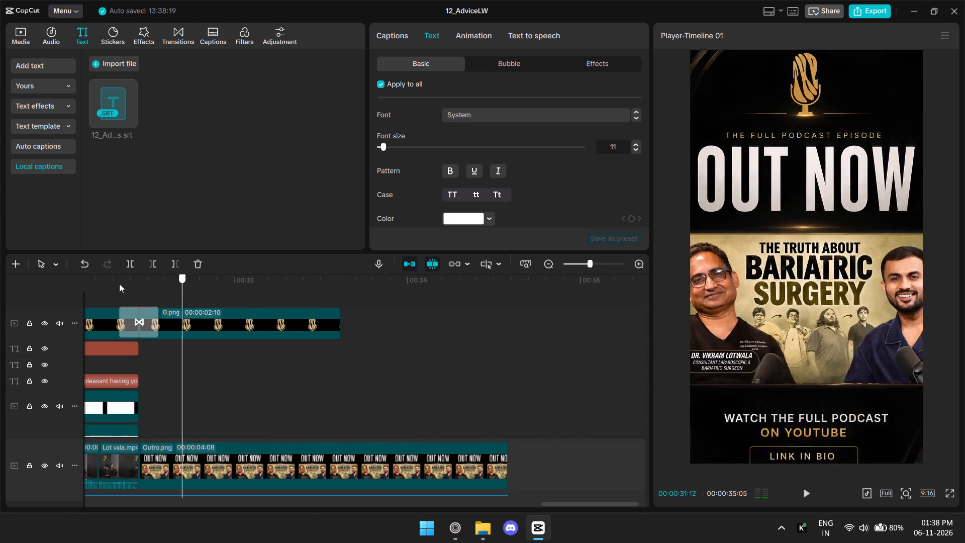
drag(119, 284, 387, 295)
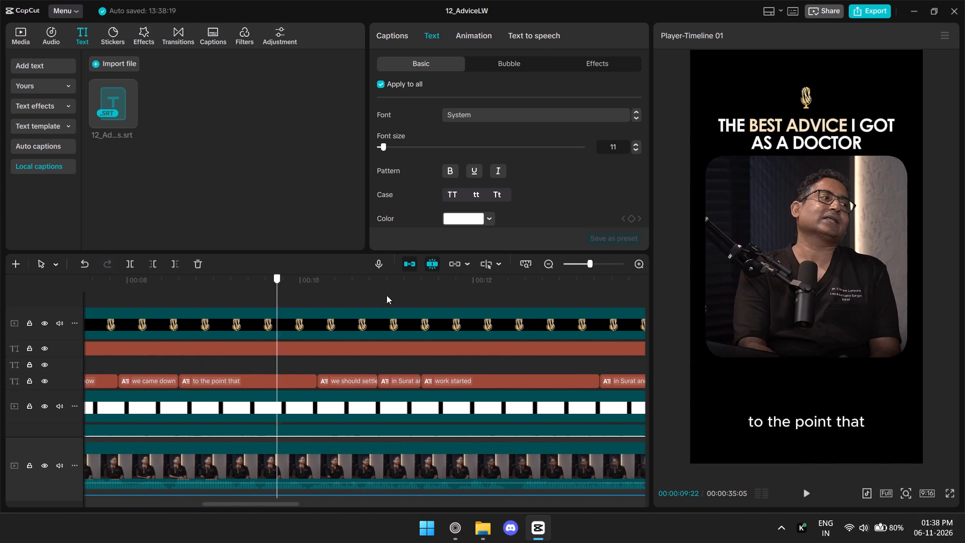
drag(387, 295, 506, 297)
Move the "a doctor", "that time", "So I am" and "a pioneer" captions together into the gap on the main caption track.
key(ctrl+minus)
key(ctrl+minus)
key(ctrl+minus)
drag(362, 364, 291, 367)
click(315, 283)
key(ctrl+equal)
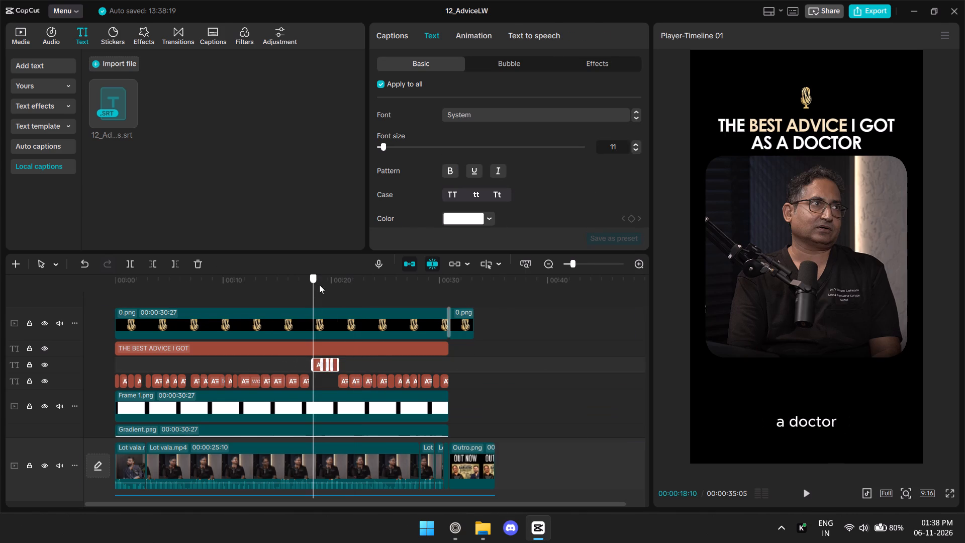
key(ctrl+equal)
key(ctrl+equal)
drag(345, 364, 344, 381)
Extend the end of "did not have" to meet "a doctor" at about 00:00:18:10 and play across the join.
click(277, 362)
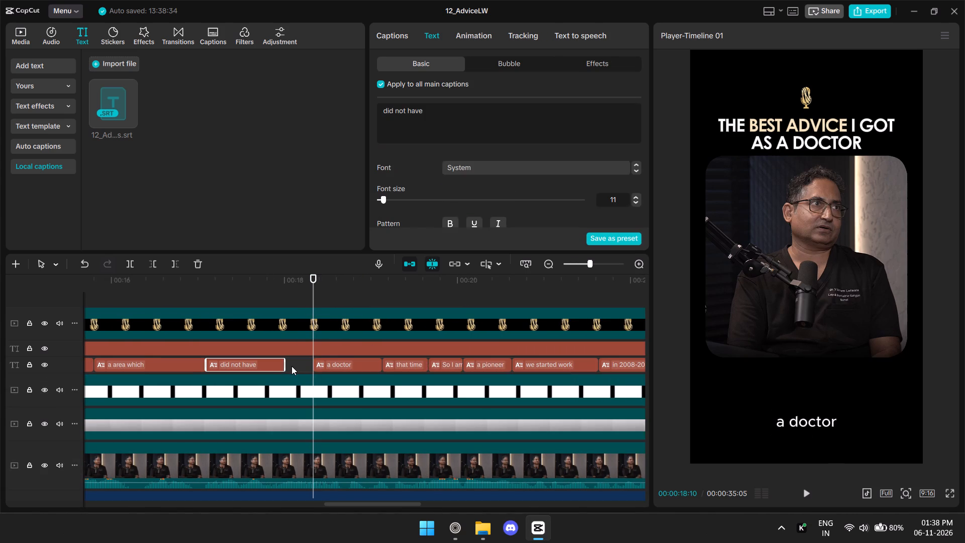
drag(286, 367, 319, 360)
click(297, 298)
key(space)
key(ctrl+minus)
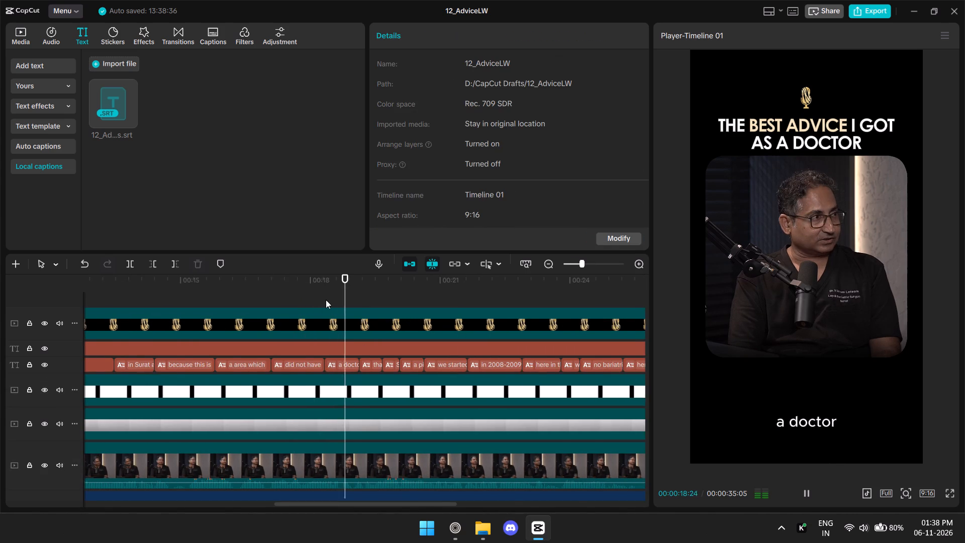
key(ctrl+minus)
key(ctrl+minus)
key(ctrl+minus)
key(ctrl+equal)
key(space)
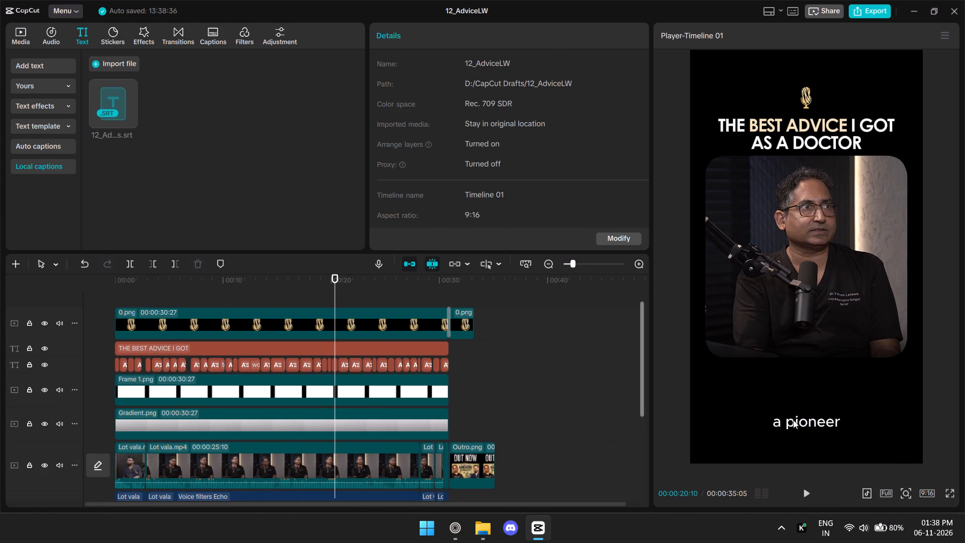
Style all main captions in Poppins SemiBold at size 13, with character spacing reduced by one increment.
click(793, 420)
click(513, 174)
click(525, 166)
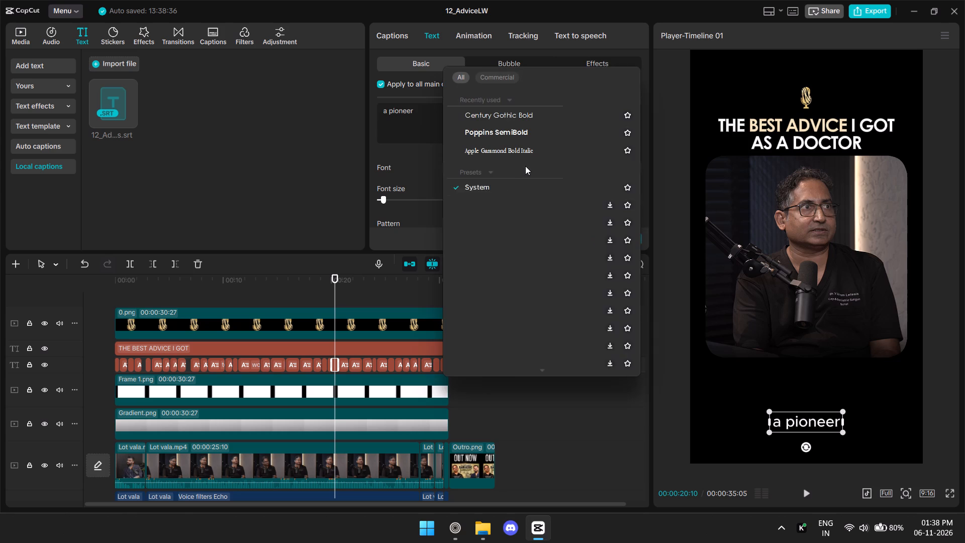
click(523, 131)
scroll(447, 190, down, 3)
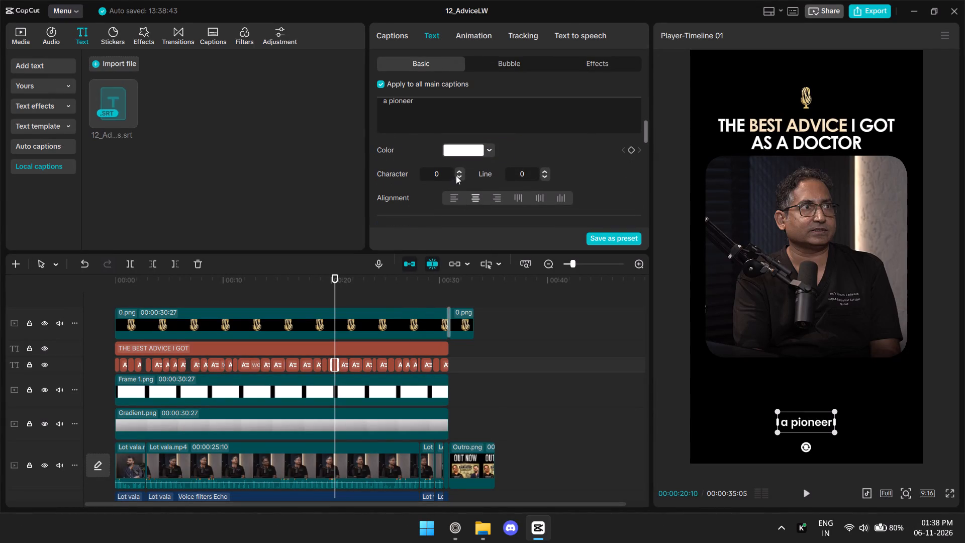
click(458, 176)
scroll(481, 176, up, 1)
scroll(568, 160, up, 2)
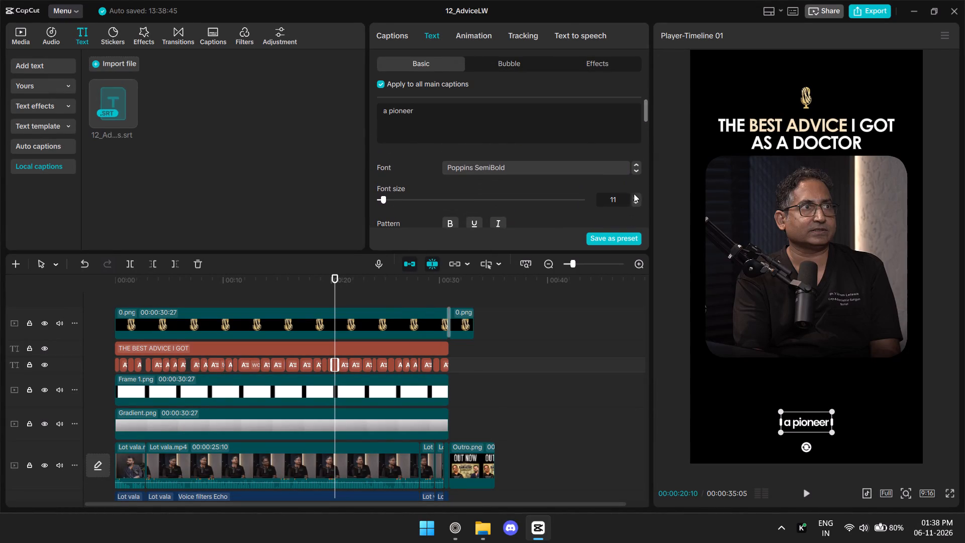
double_click(635, 196)
Move all main captions up onto the lower part of the speaker video frame, horizontally centred, and play briefly.
drag(804, 419, 804, 350)
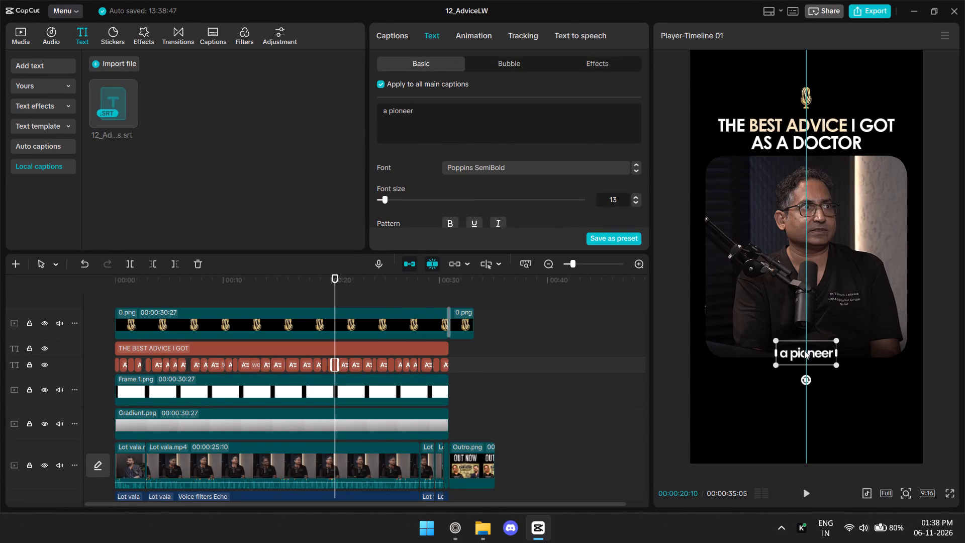
drag(804, 350, 806, 342)
key(space)
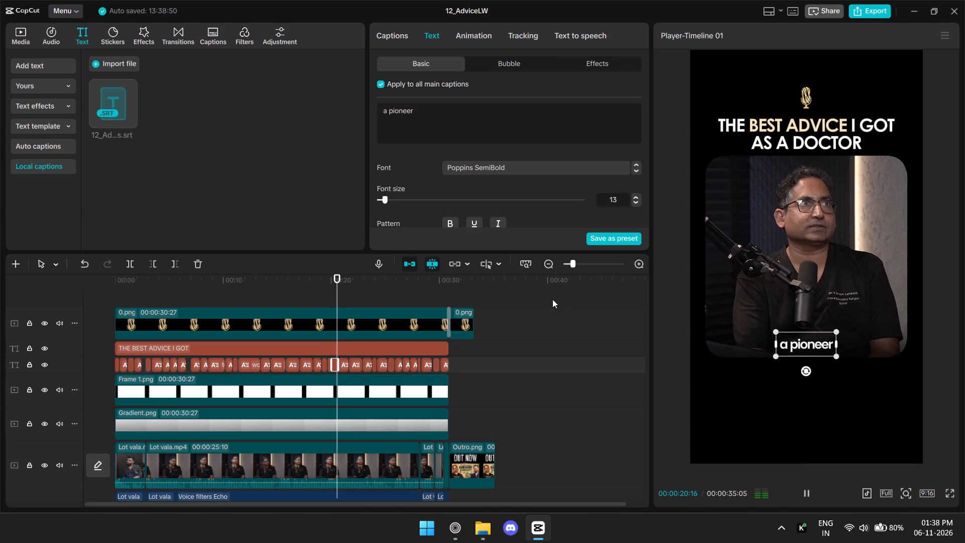
key(space)
Extend the end of the "your life" caption to meet the start of "My teacher".
click(294, 294)
drag(291, 282, 44, 289)
key(space)
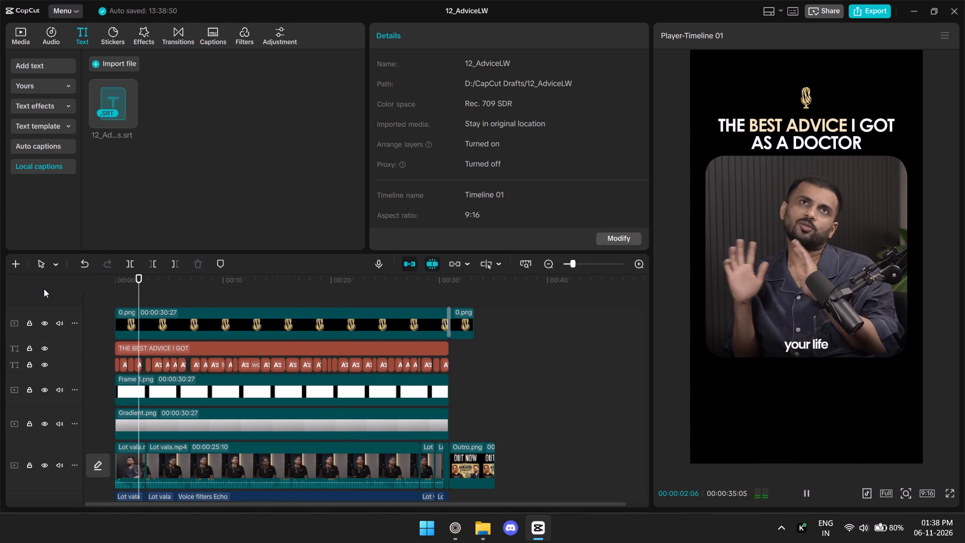
key(ctrl+equal)
key(ctrl+equal)
key(ctrl+equal)
click(110, 282)
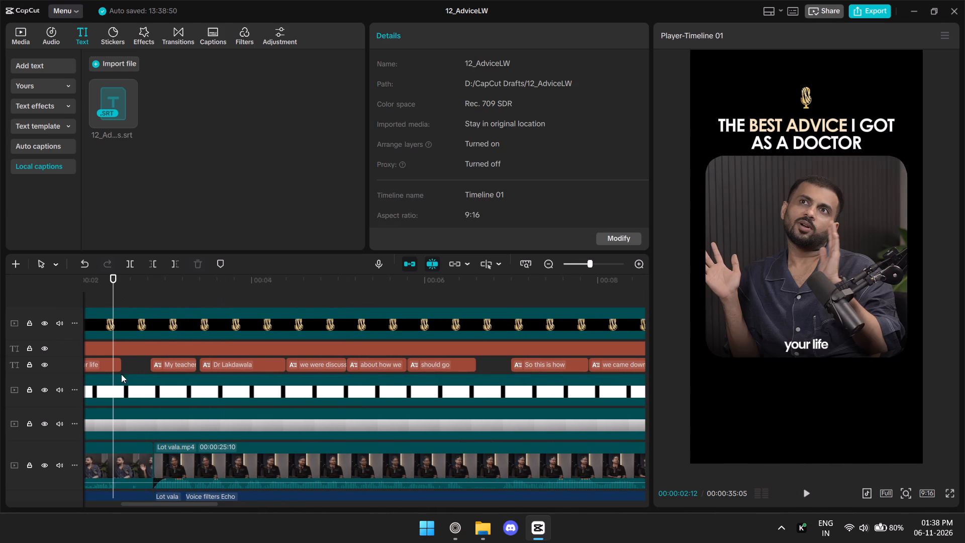
click(119, 363)
drag(121, 363, 143, 364)
drag(122, 366, 149, 367)
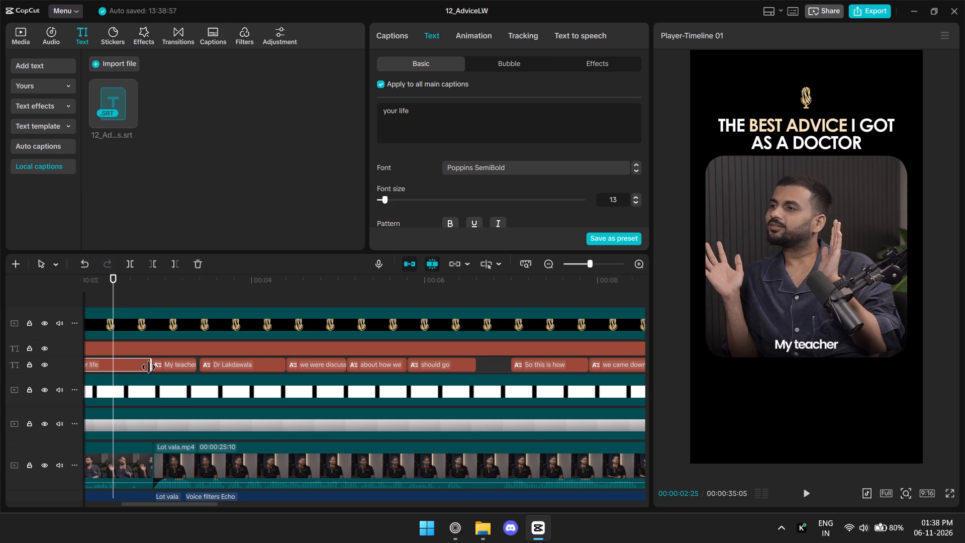
drag(149, 367, 150, 367)
Add a question mark at the end of the "your life" caption text.
click(439, 141)
key(shift+question)
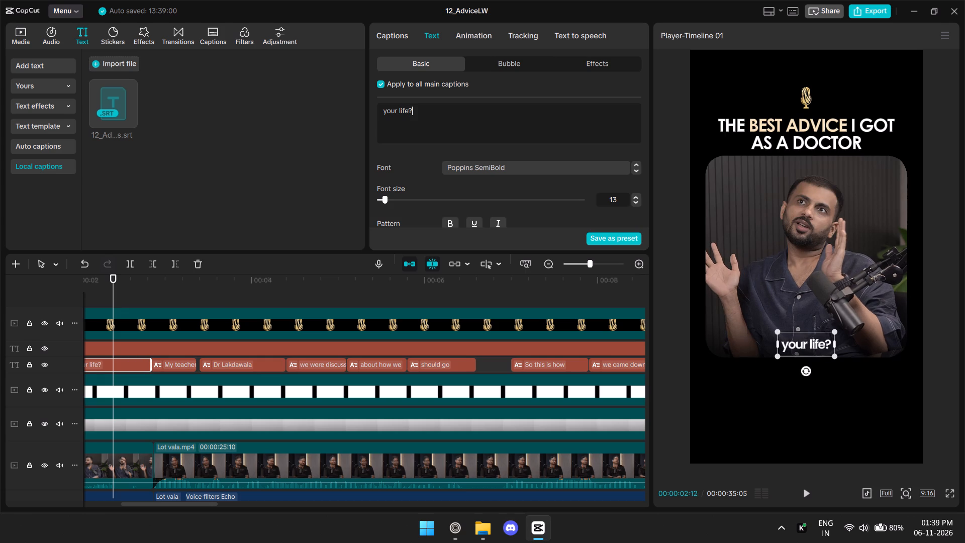
click(142, 285)
key(space)
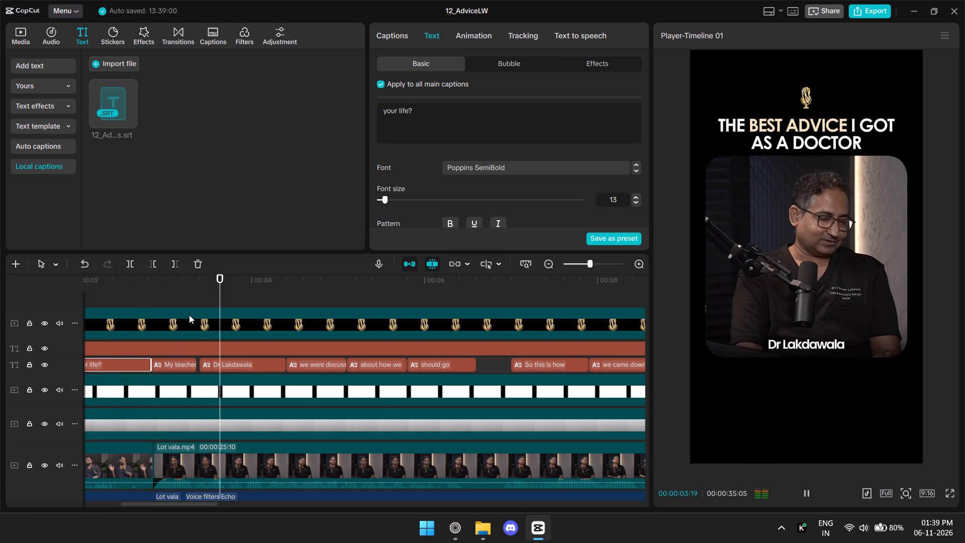
key(space)
drag(201, 368, 219, 366)
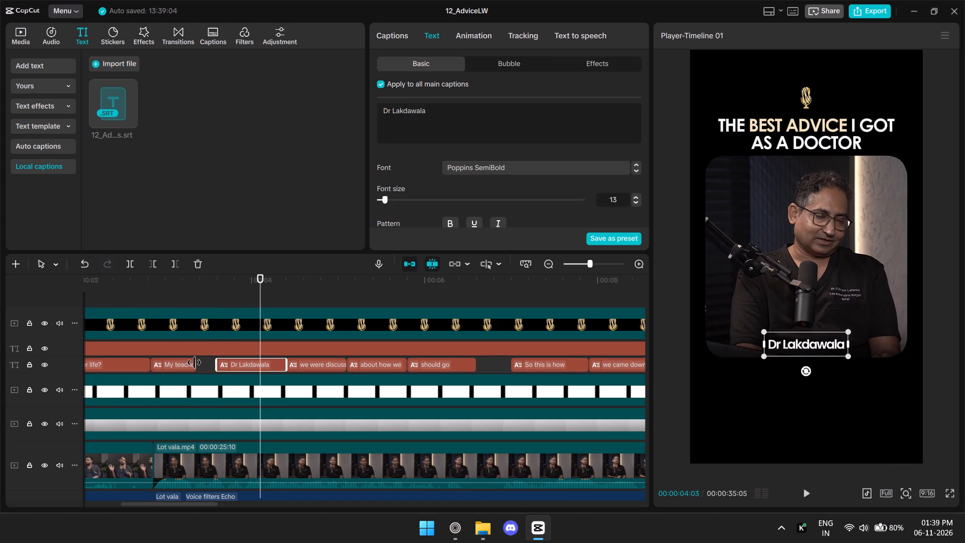
click(194, 363)
drag(196, 362, 226, 360)
Play the reel on from "My teacher" and check the styled captions, closing section and outro against the audio.
click(185, 286)
key(space)
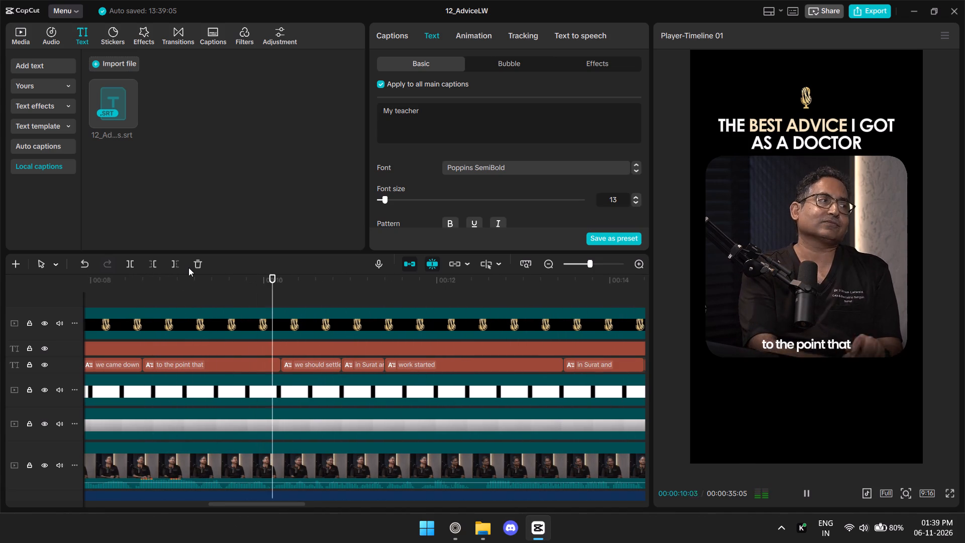
key(ctrl+minus)
key(ctrl+minus)
key(ctrl+minus)
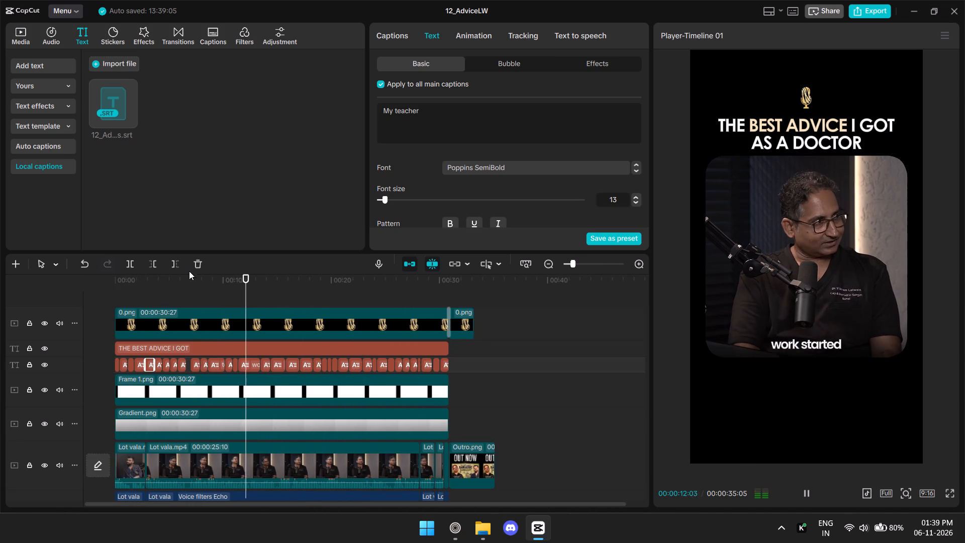
key(ctrl+equal)
key(ctrl+minus)
click(416, 285)
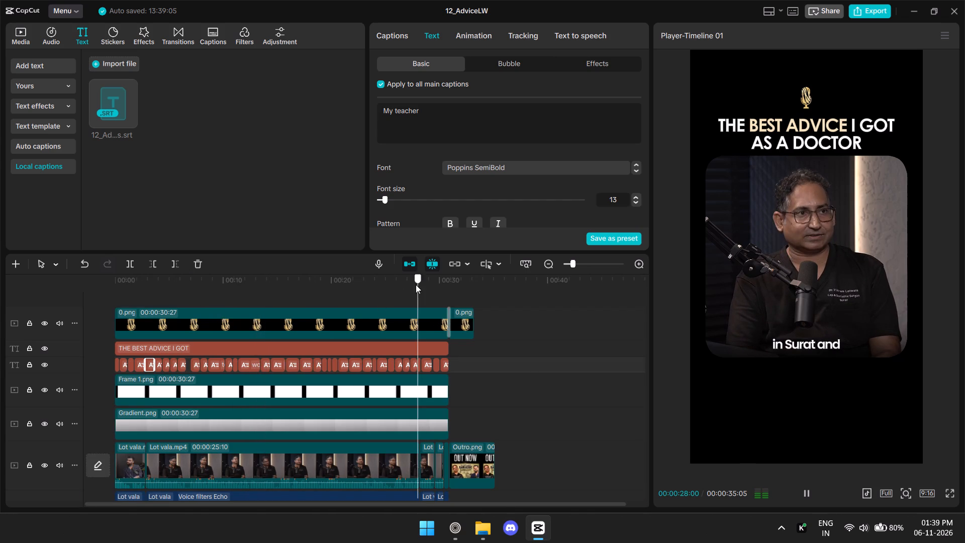
key(space)
scroll(447, 383, down, 5)
key(ctrl+equal)
key(space)
scroll(448, 383, down, 6)
key(ctrl+equal)
scroll(448, 383, down, 5)
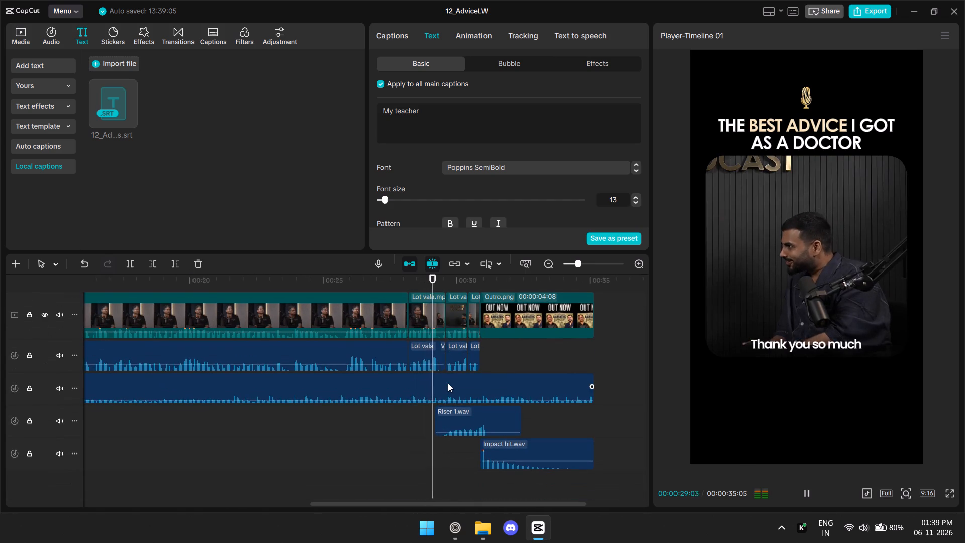
key(ctrl+equal)
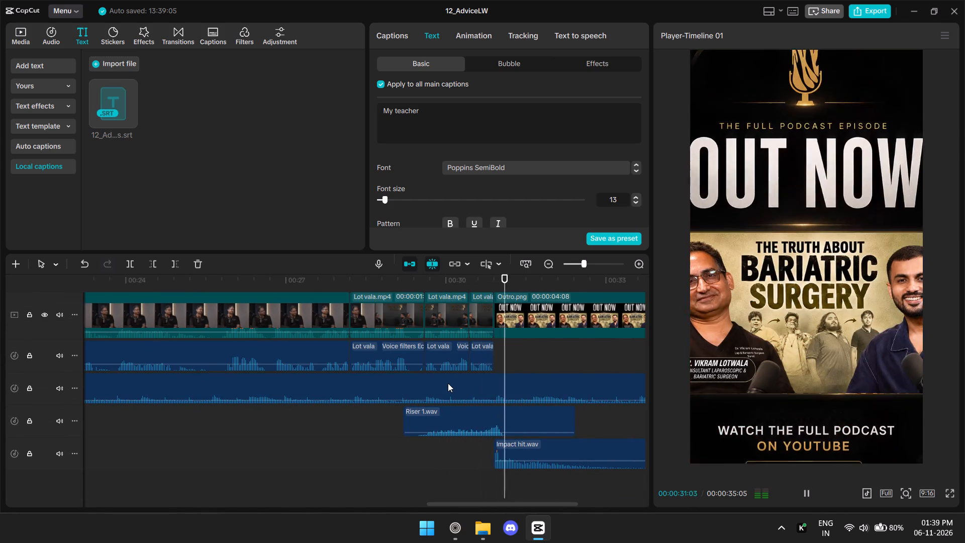
Return to the start of the reel and play the opening question to check its captions.
key(ctrl+minus)
key(ctrl+minus)
key(ctrl+minus)
key(ctrl+equal)
drag(328, 277, 0, 315)
key(space)
key(ctrl+equal)
key(equal)
key(ctrl+equal)
key(space)
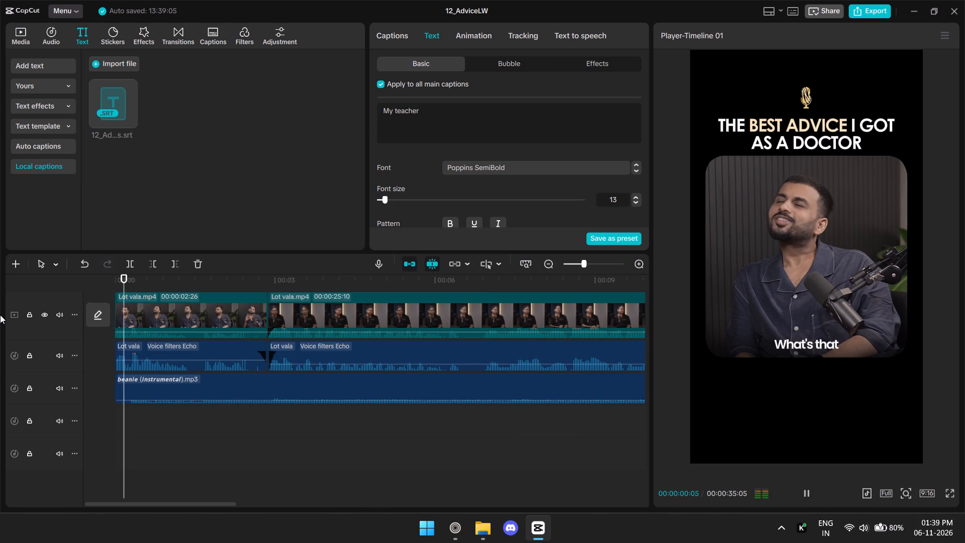
key(ctrl+minus)
key(ctrl+equal)
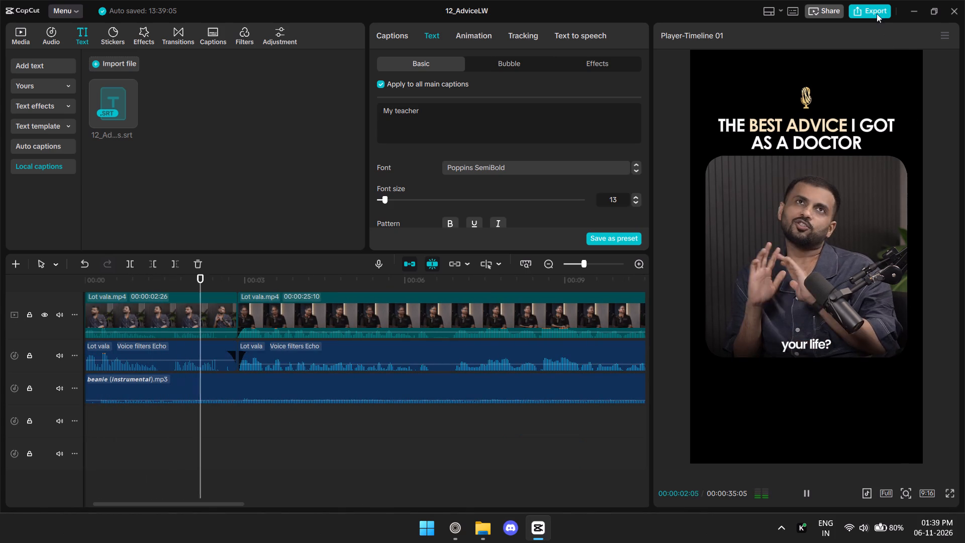
Replay the end of the opening question and change the "your life?" caption to "your mind?".
key(space)
scroll(281, 326, up, 3)
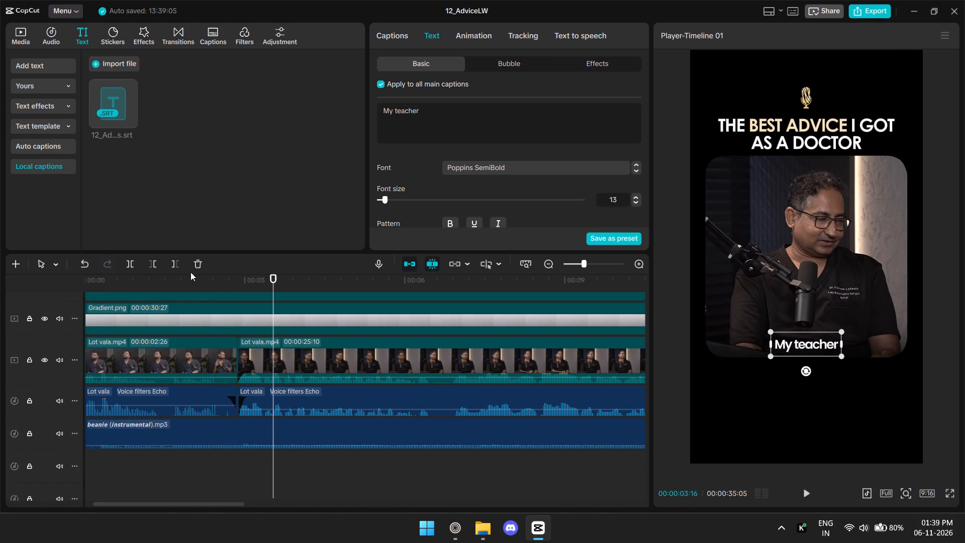
click(205, 275)
key(space)
scroll(240, 336, up, 4)
key(space)
click(226, 318)
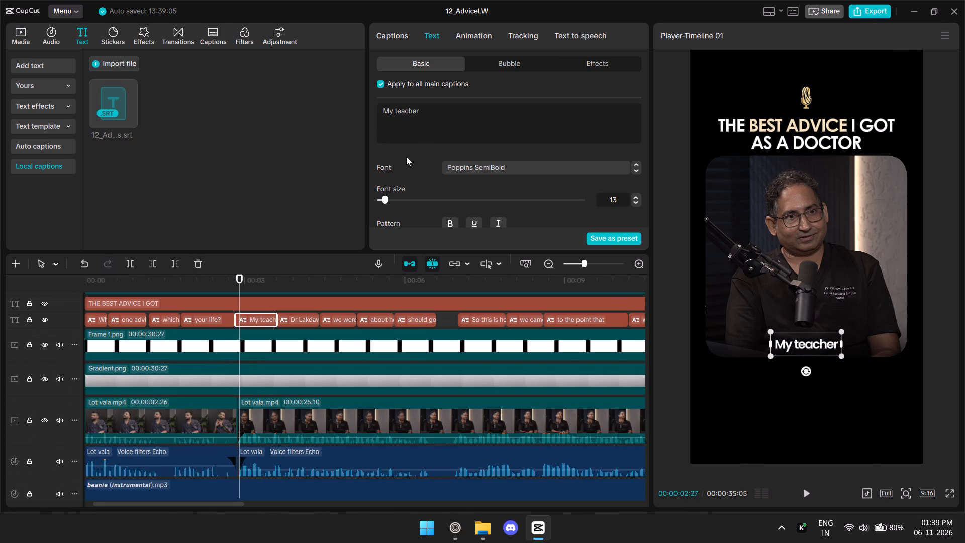
click(173, 286)
key(space)
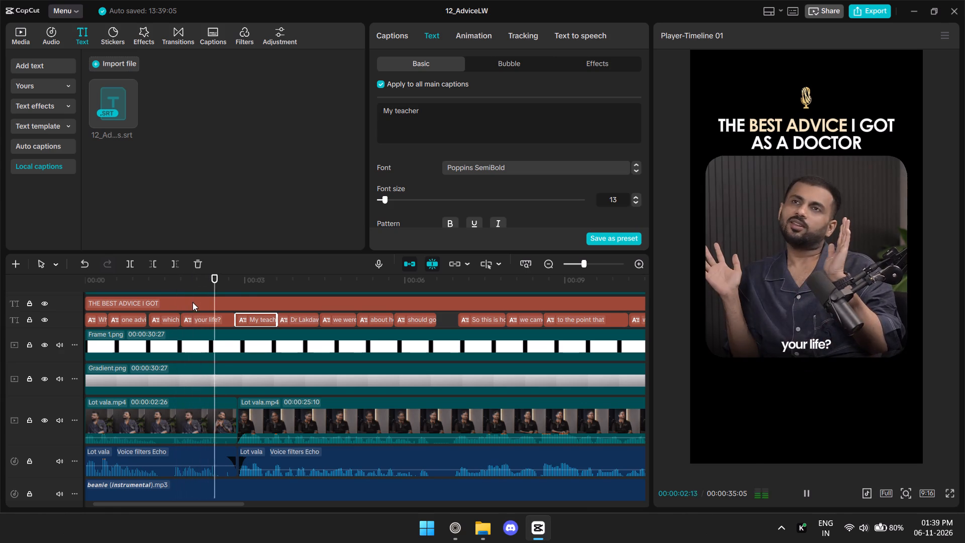
key(space)
click(210, 325)
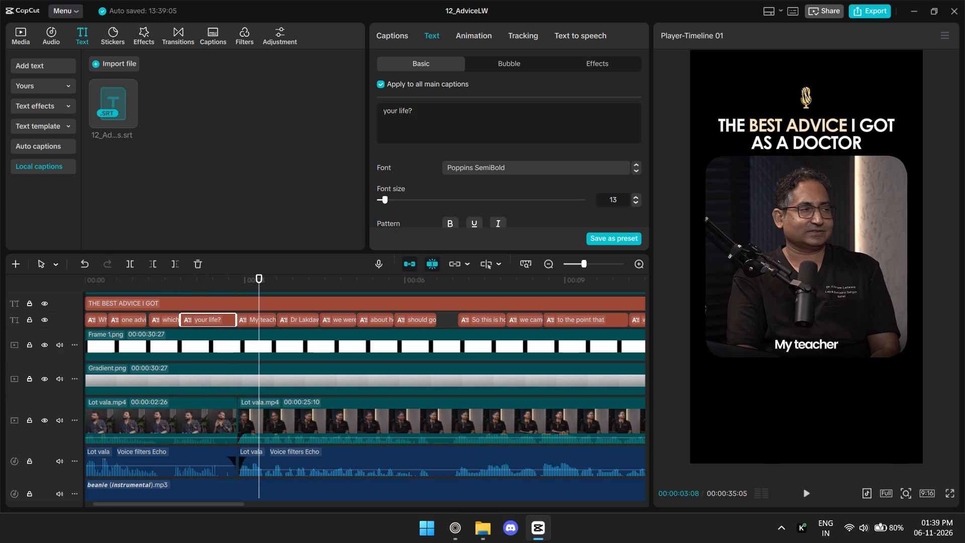
click(407, 114)
key(ctrl+BackSpace)
Finish changing the "your life?" caption text to "your mind?".
key(BackSpace)
key(BackSpace)
key(BackSpace)
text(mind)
Play the reel from the end of the opening question to about 00:00:15:07 and check the captions against the audio.
click(209, 282)
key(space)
scroll(236, 377, down, 5)
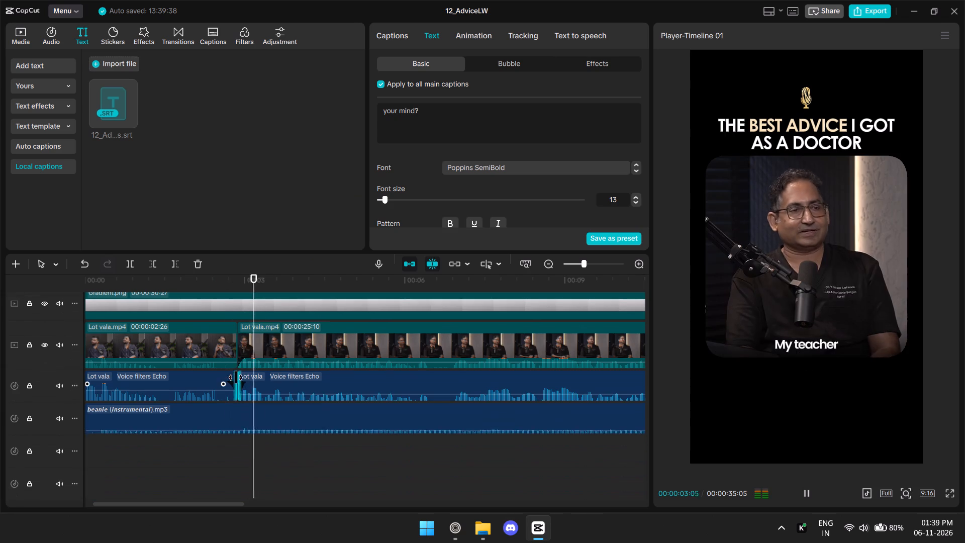
click(316, 476)
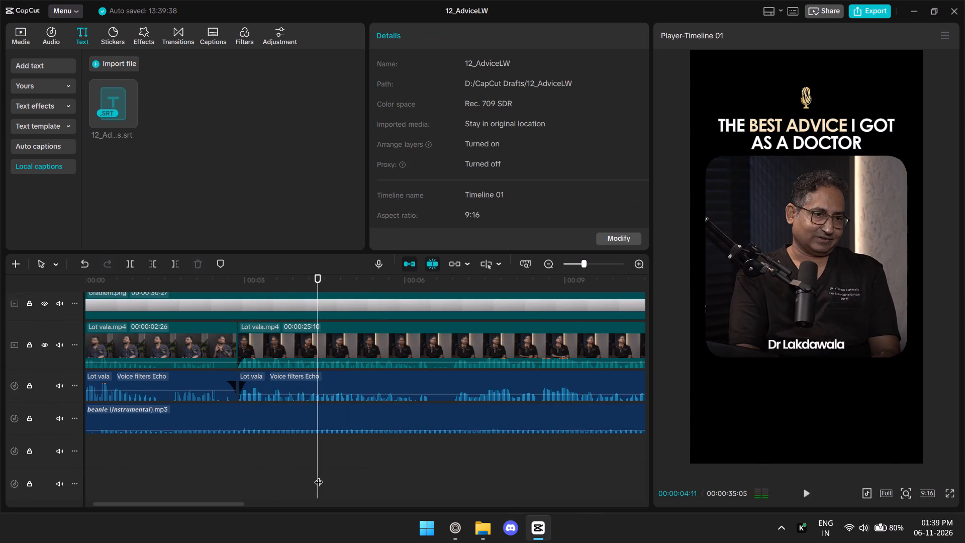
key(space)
key(ctrl+minus)
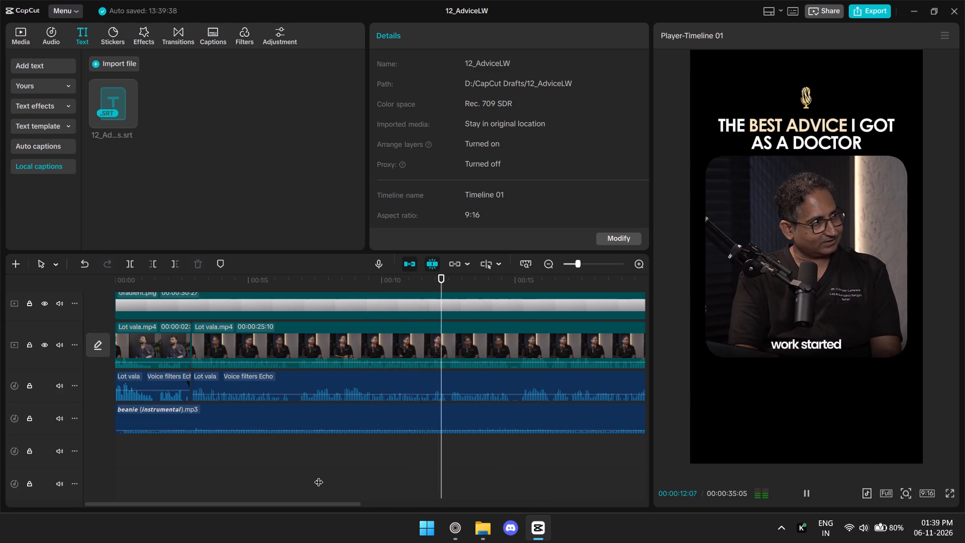
key(ctrl+minus)
key(ctrl+minus)
scroll(318, 516, up, 3)
key(ctrl+equal)
scroll(211, 471, up, 5)
key(ctrl+minus)
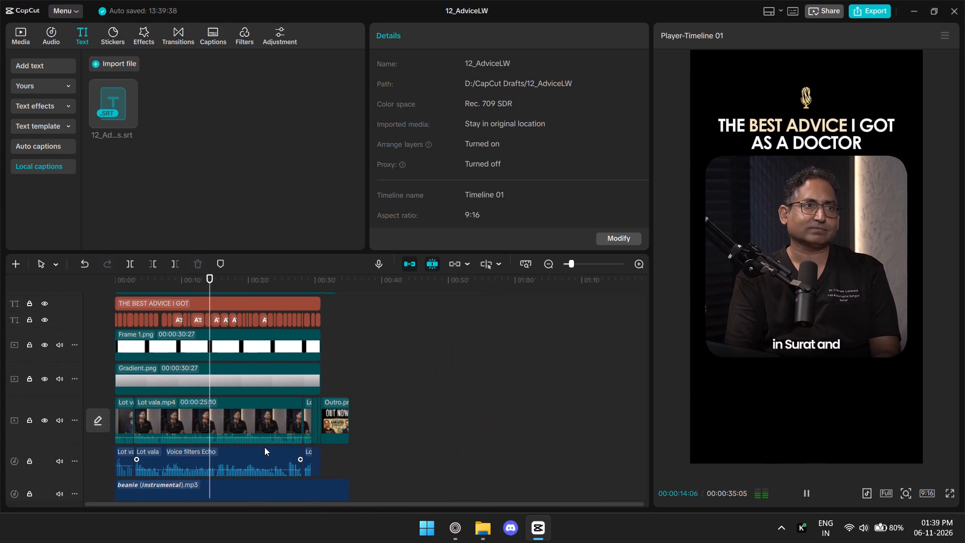
scroll(264, 447, up, 3)
key(ctrl+equal)
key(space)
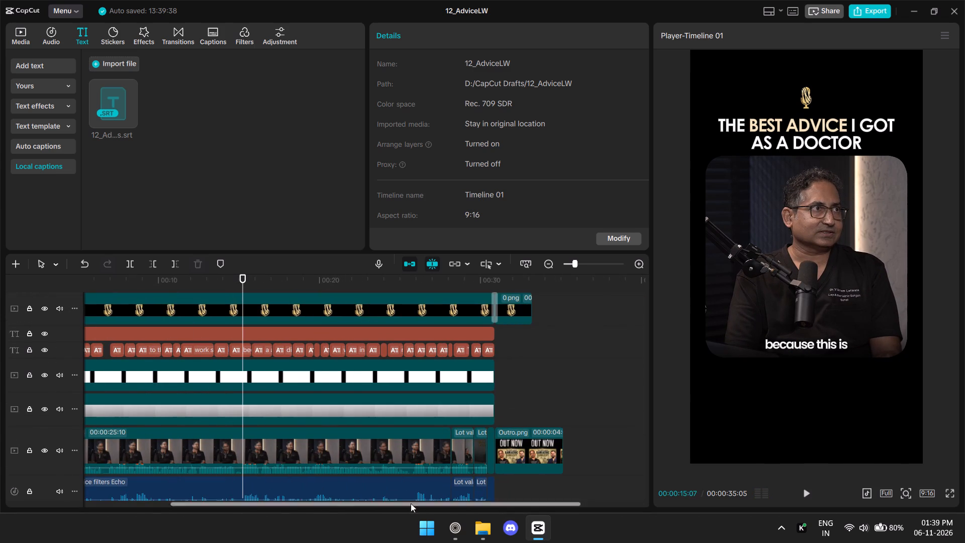
Switch to the Zen browser and browse the image results for the existing search on the two doctors.
click(452, 532)
scroll(334, 275, up, 2)
scroll(322, 184, up, 2)
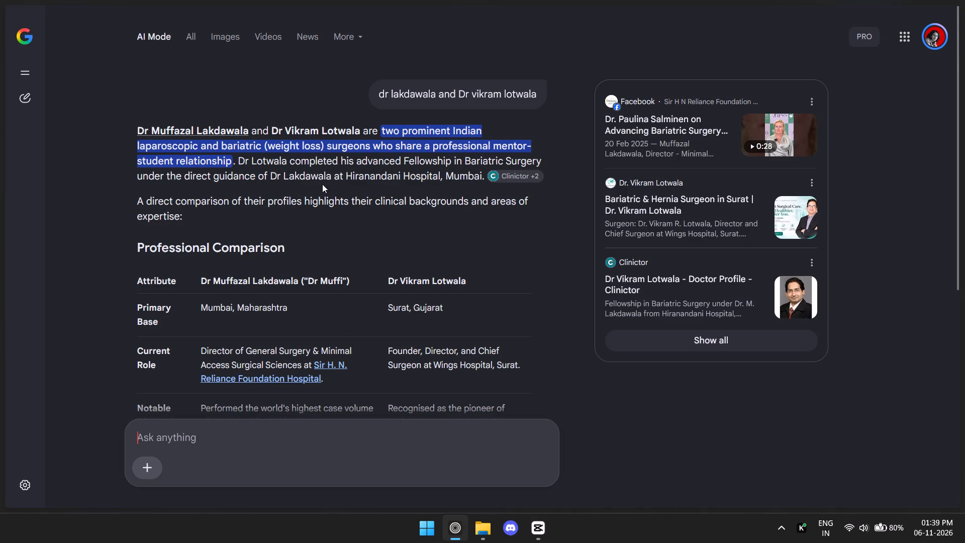
click(197, 38)
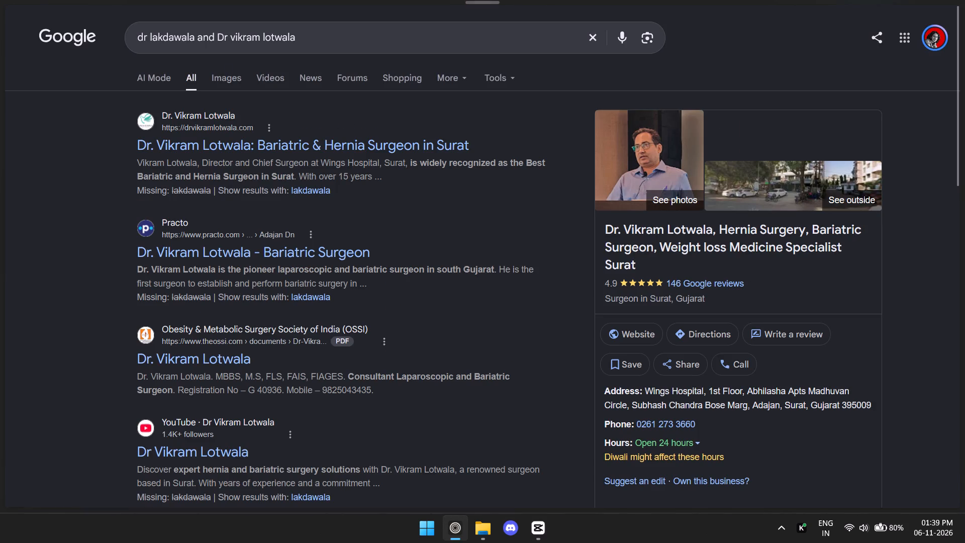
click(227, 68)
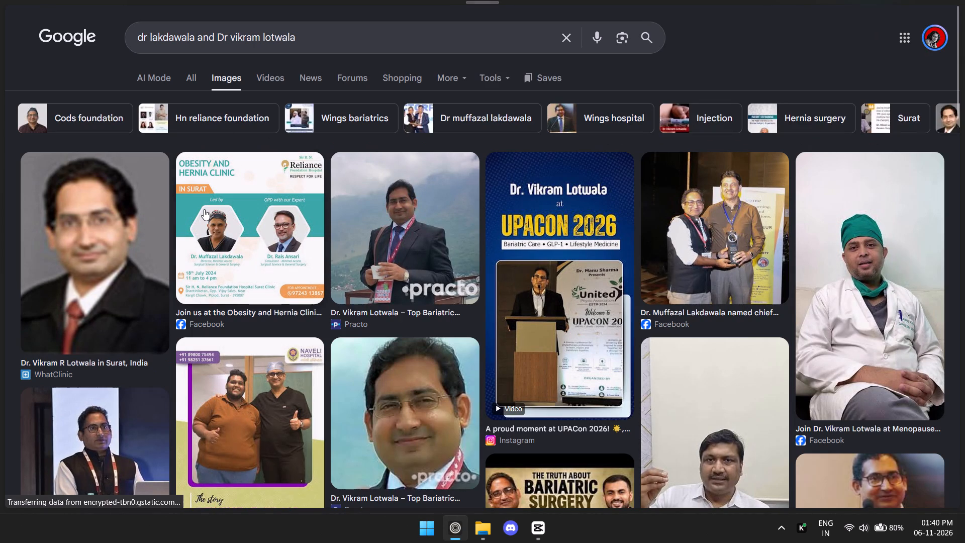
scroll(201, 217, down, 2)
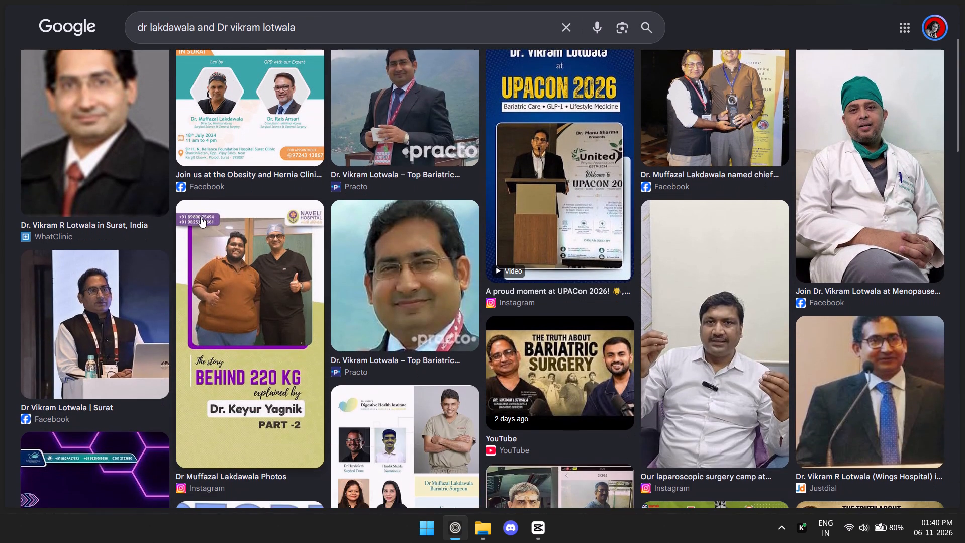
scroll(201, 217, down, 3)
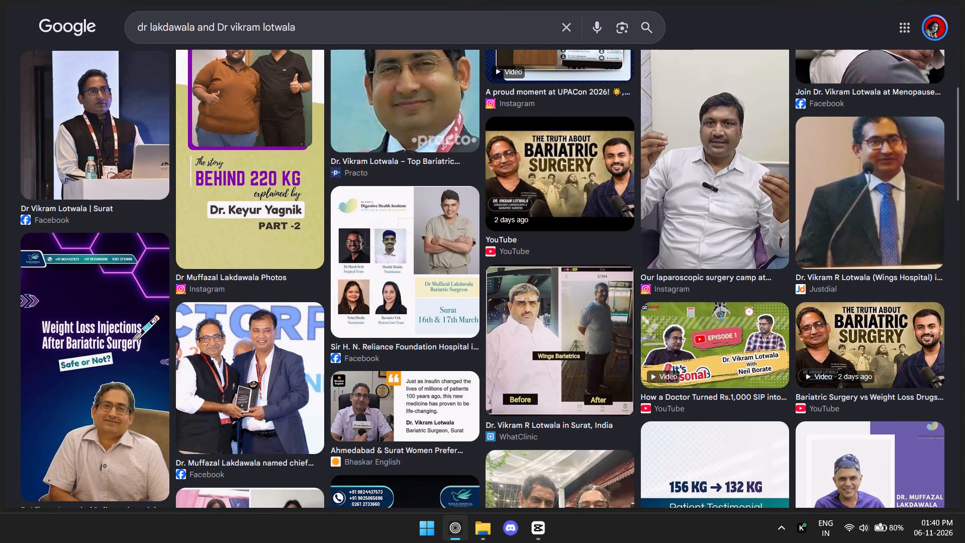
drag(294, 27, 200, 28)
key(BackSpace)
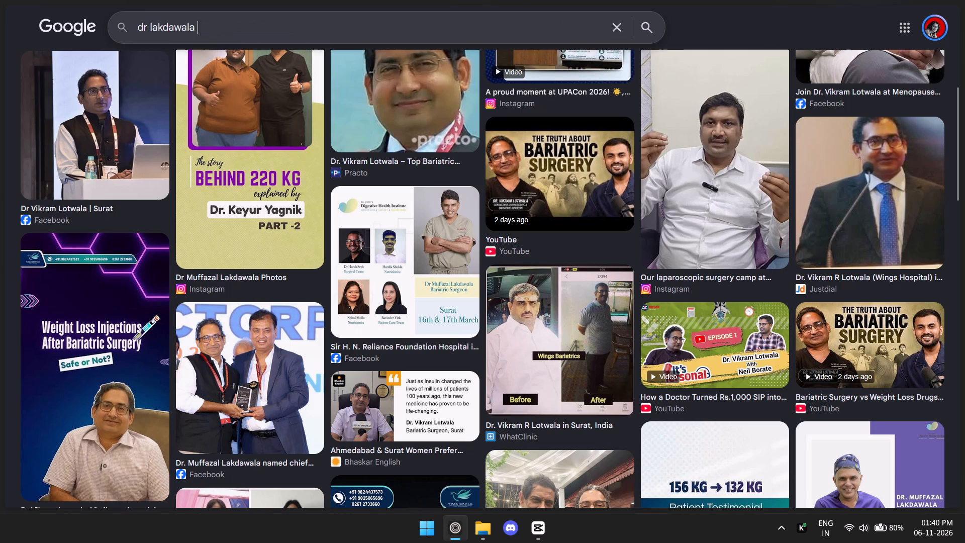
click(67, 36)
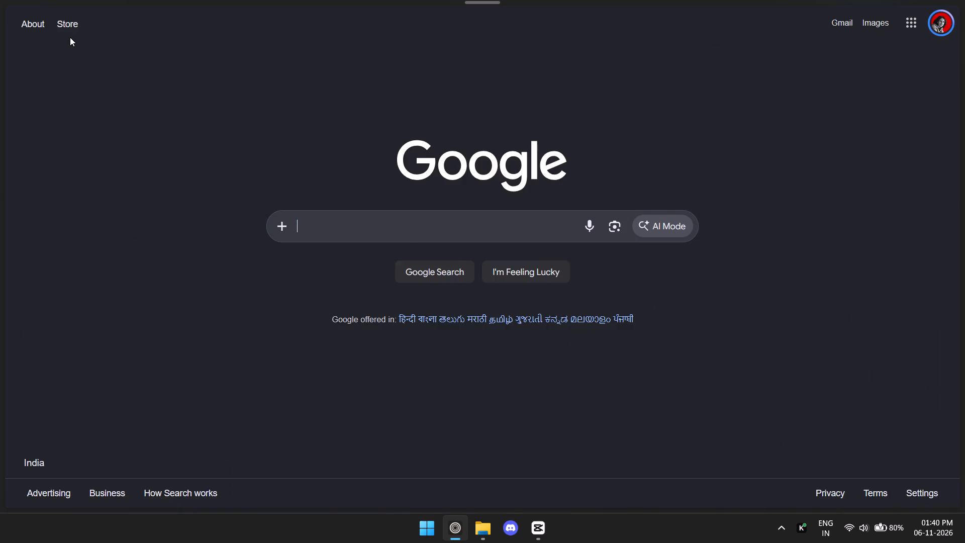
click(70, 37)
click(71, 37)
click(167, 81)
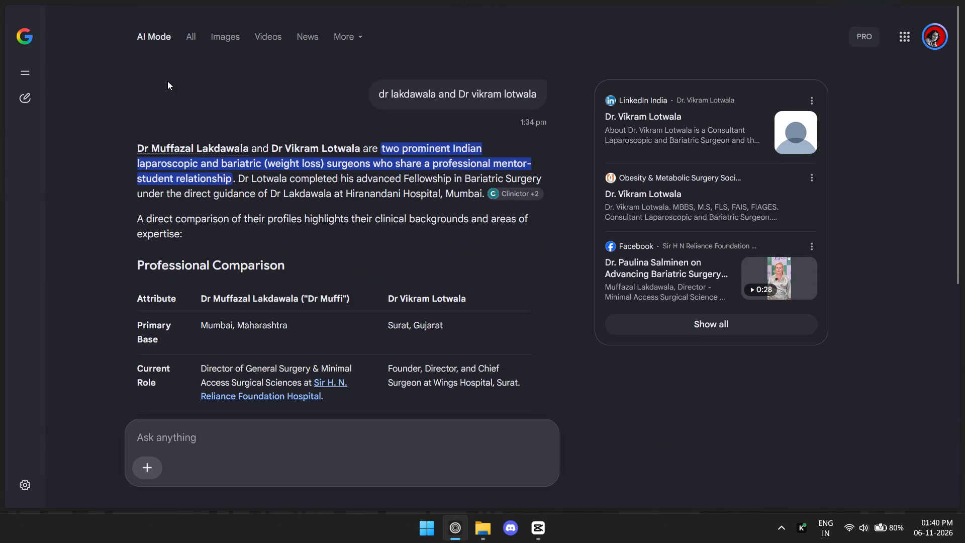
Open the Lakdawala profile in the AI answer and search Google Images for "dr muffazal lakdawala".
click(181, 146)
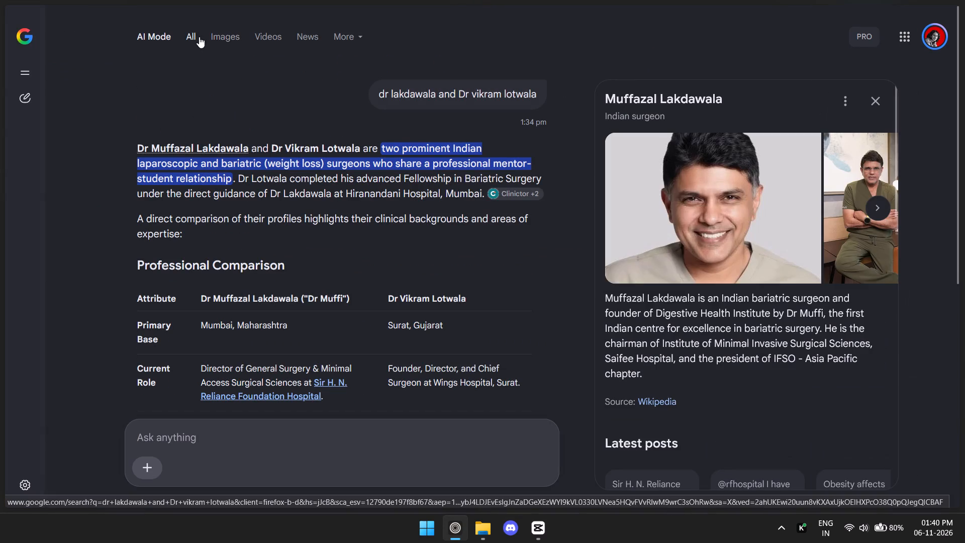
click(199, 37)
click(222, 78)
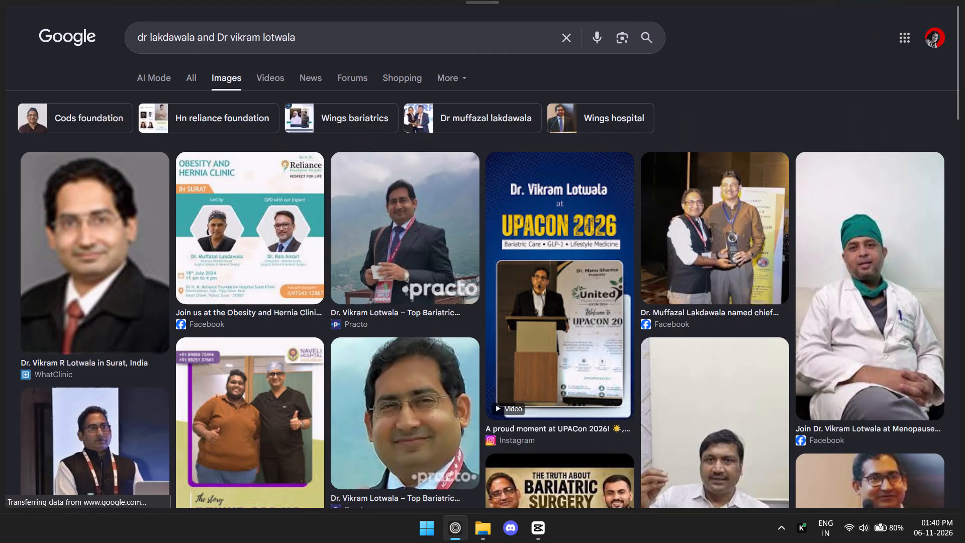
drag(371, 35, 136, 35)
key(ctrl+a)
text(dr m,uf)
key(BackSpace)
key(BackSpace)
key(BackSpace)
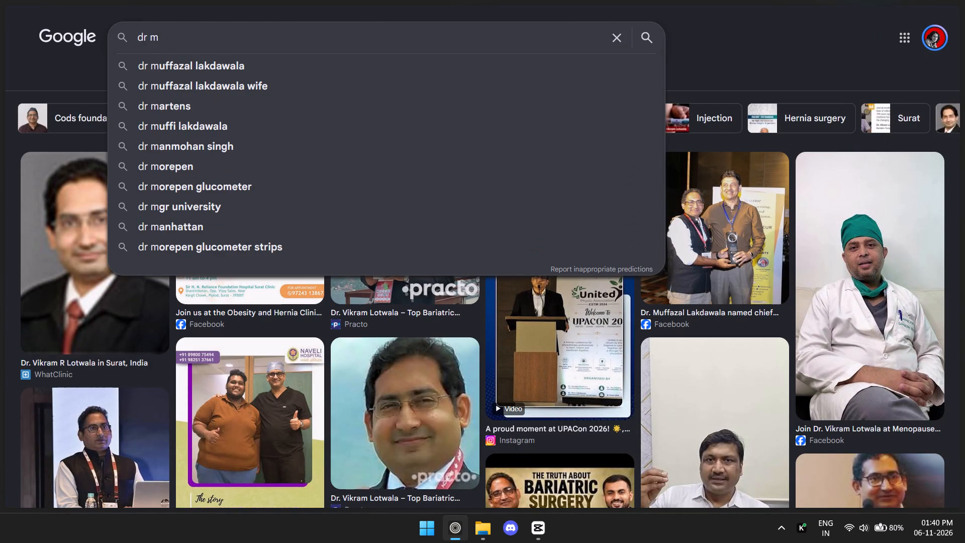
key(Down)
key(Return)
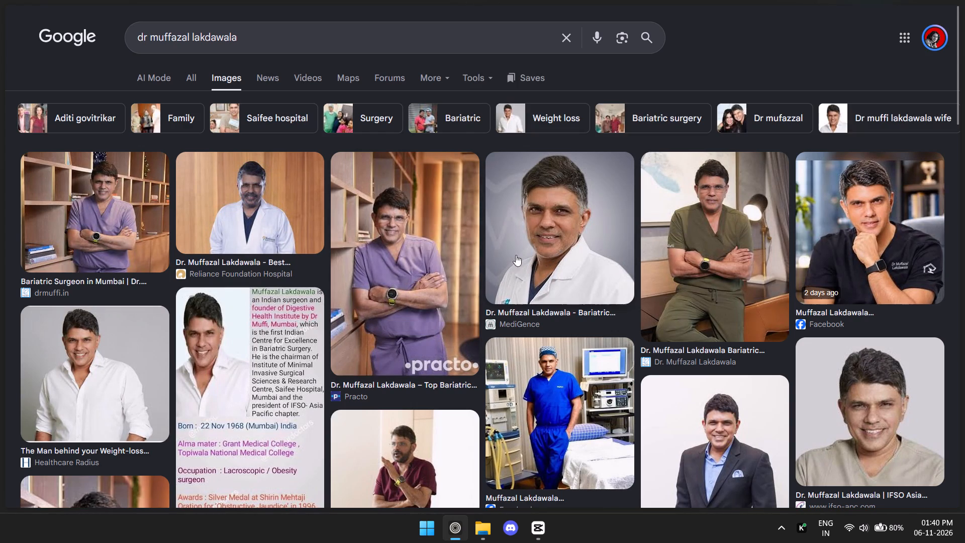
Open the surgeon's drmuffi.in page from the olive-scrubs photo result and look through it for a usable photo.
click(696, 265)
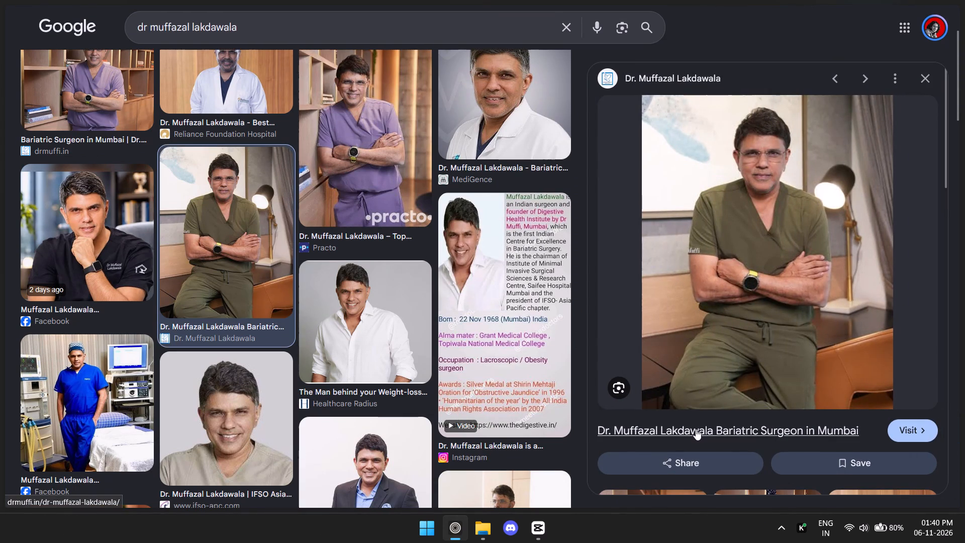
click(696, 429)
scroll(466, 314, down, 4)
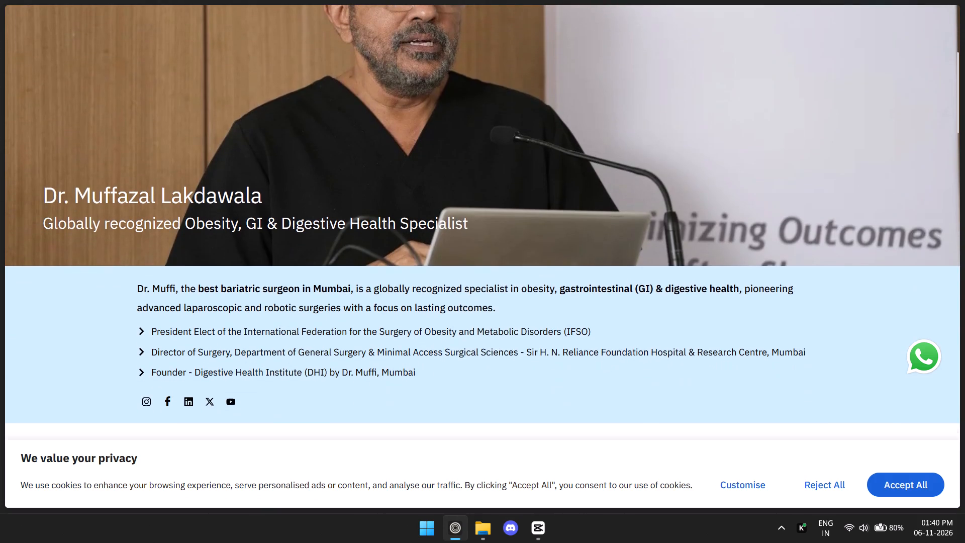
right_click(457, 126)
scroll(345, 153, down, 6)
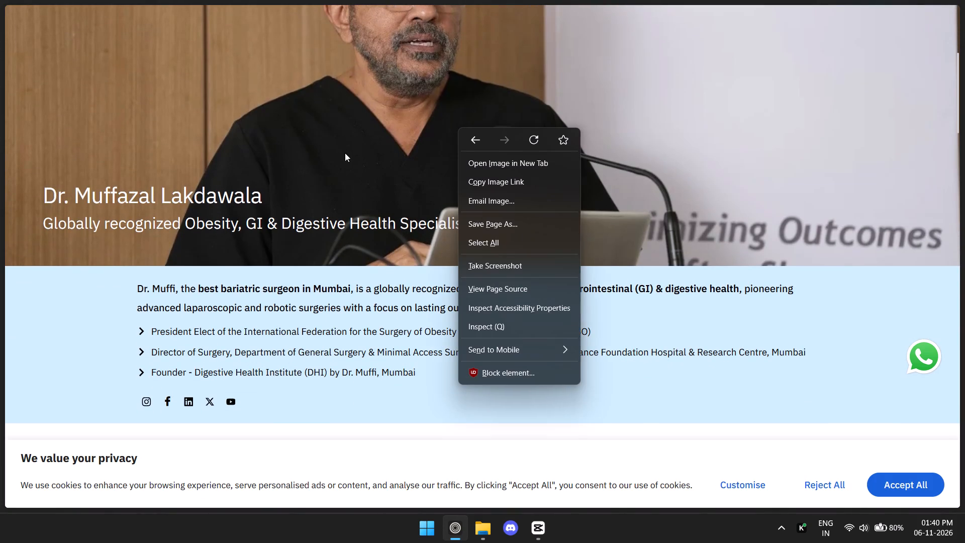
scroll(354, 313, down, 4)
click(421, 408)
scroll(421, 408, down, 7)
scroll(379, 323, down, 4)
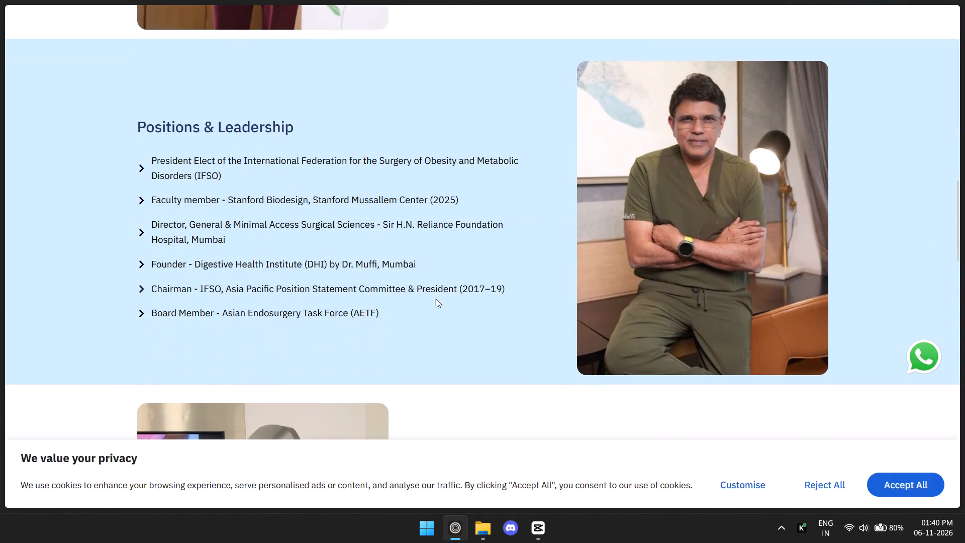
scroll(645, 219, down, 5)
scroll(458, 192, down, 5)
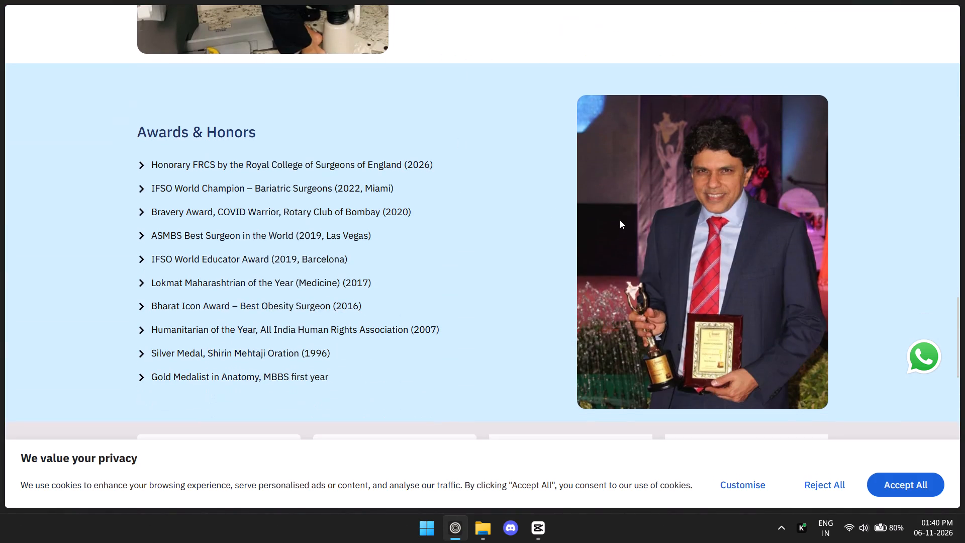
Save the Awards & Honors photo of the surgeon into a new "Assets" folder inside the Reel 12 folder.
right_click(620, 220)
click(660, 253)
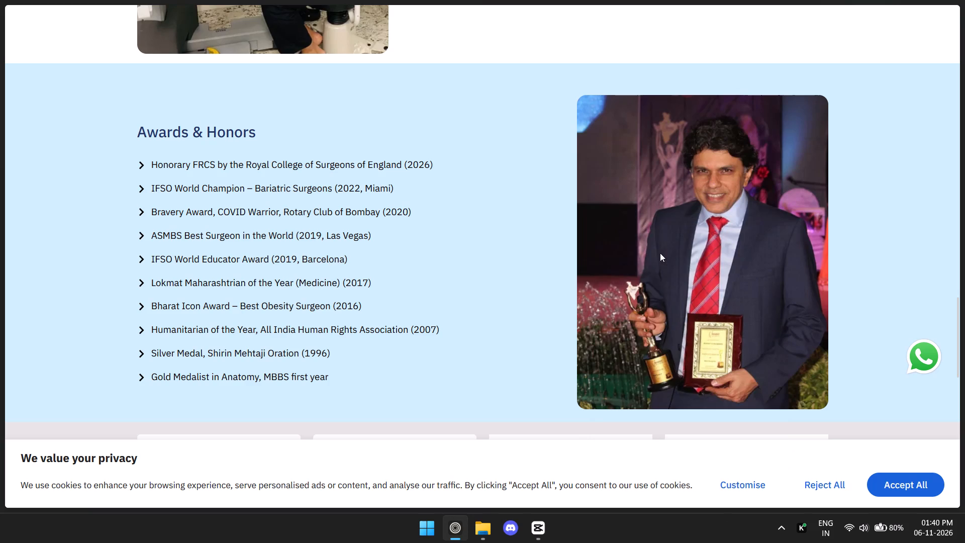
click(170, 27)
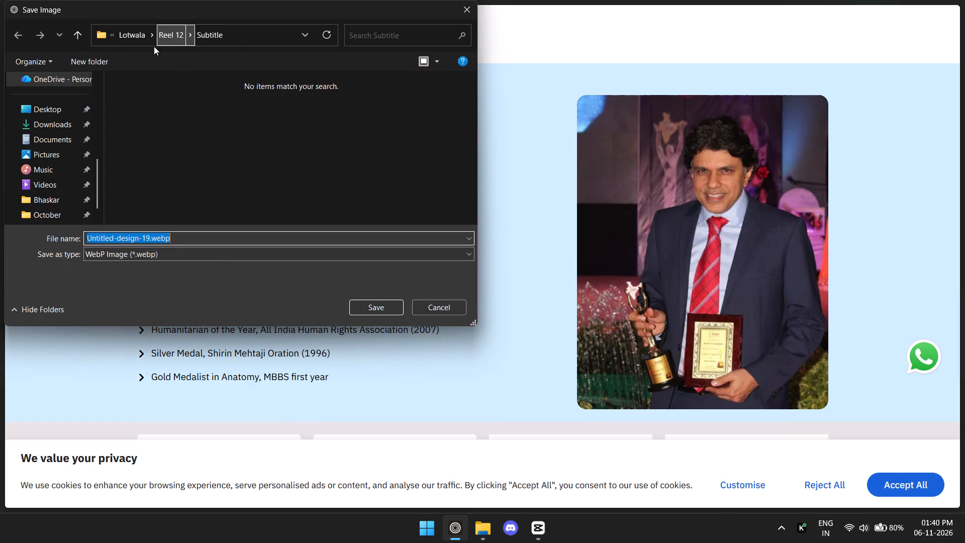
click(89, 56)
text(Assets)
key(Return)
drag(239, 207, 238, 199)
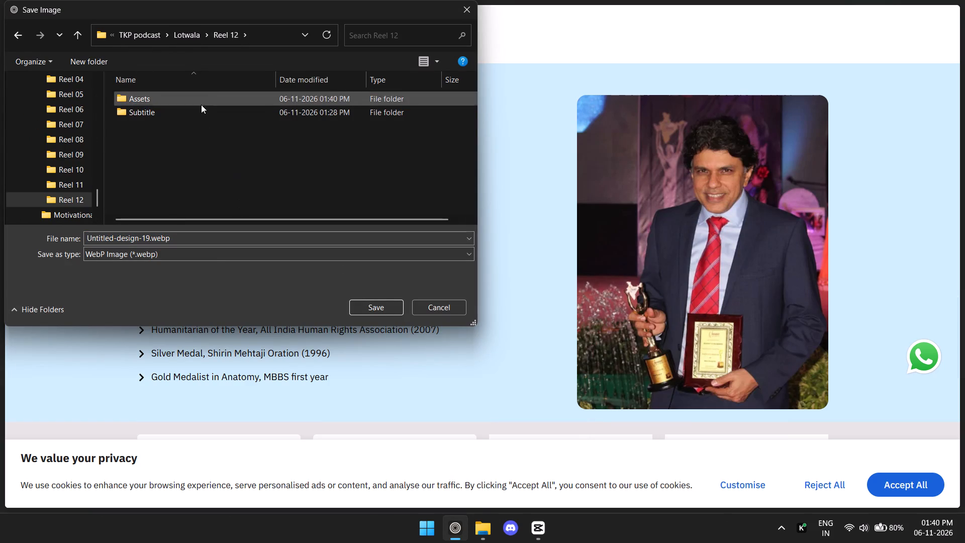
click(218, 89)
double_click(212, 98)
click(369, 314)
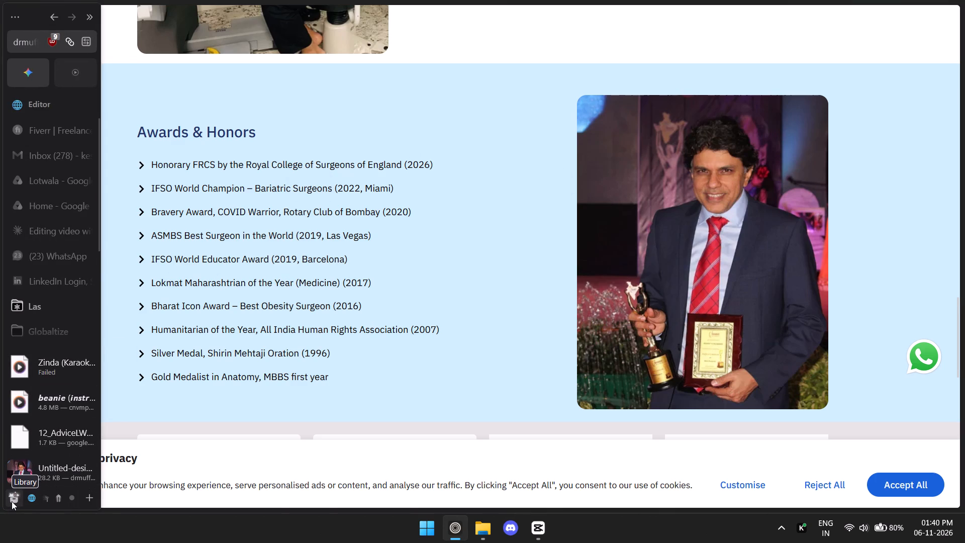
Bring the downloaded photo from the browser into the CapCut timeline at 00:00:15:07.
drag(28, 470, 537, 520)
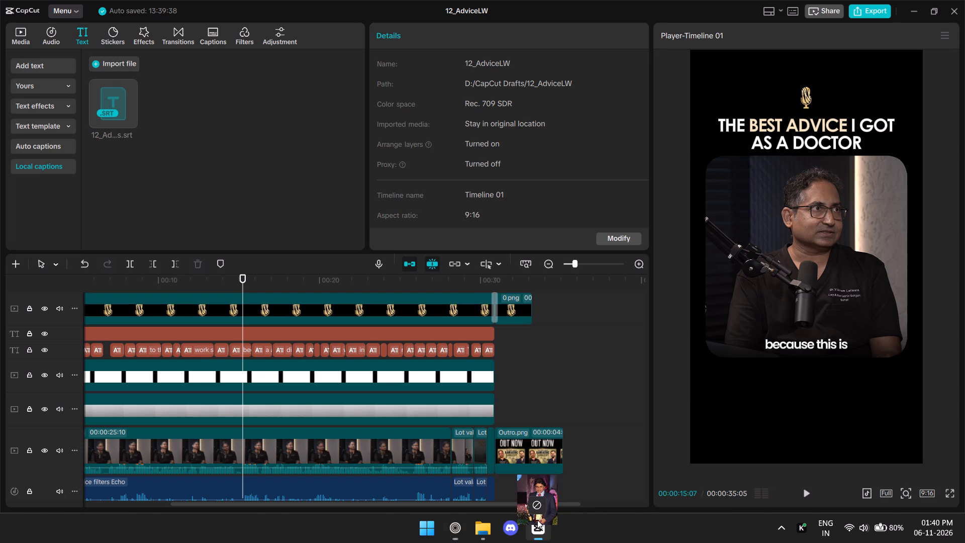
drag(537, 520, 199, 429)
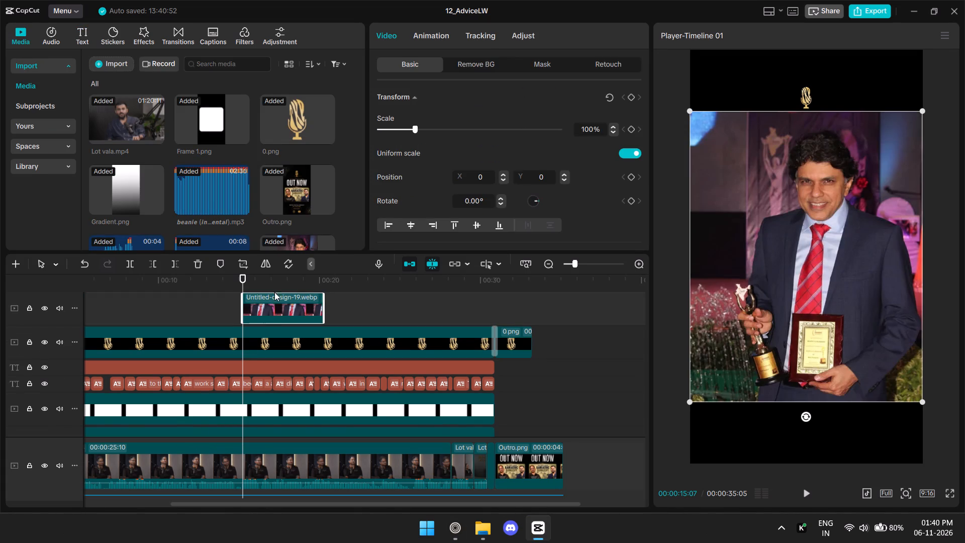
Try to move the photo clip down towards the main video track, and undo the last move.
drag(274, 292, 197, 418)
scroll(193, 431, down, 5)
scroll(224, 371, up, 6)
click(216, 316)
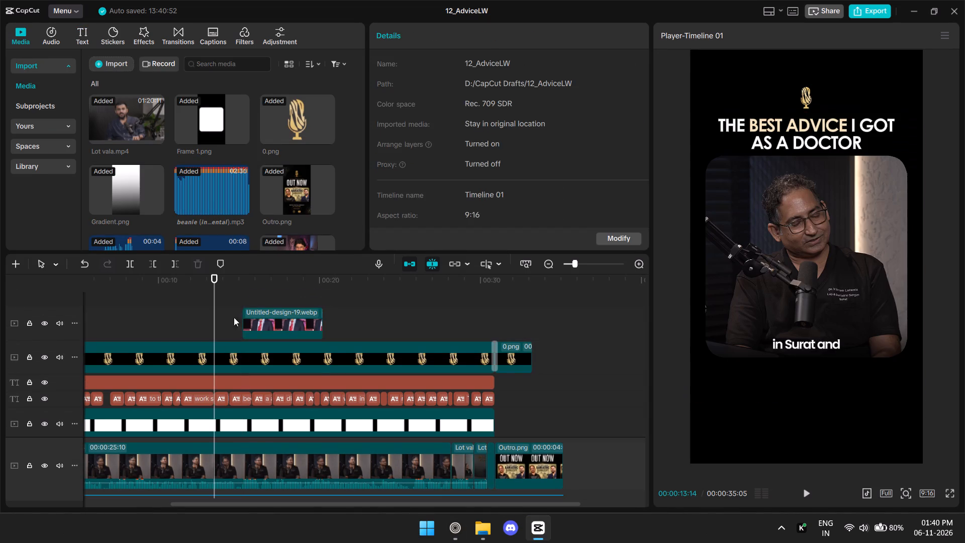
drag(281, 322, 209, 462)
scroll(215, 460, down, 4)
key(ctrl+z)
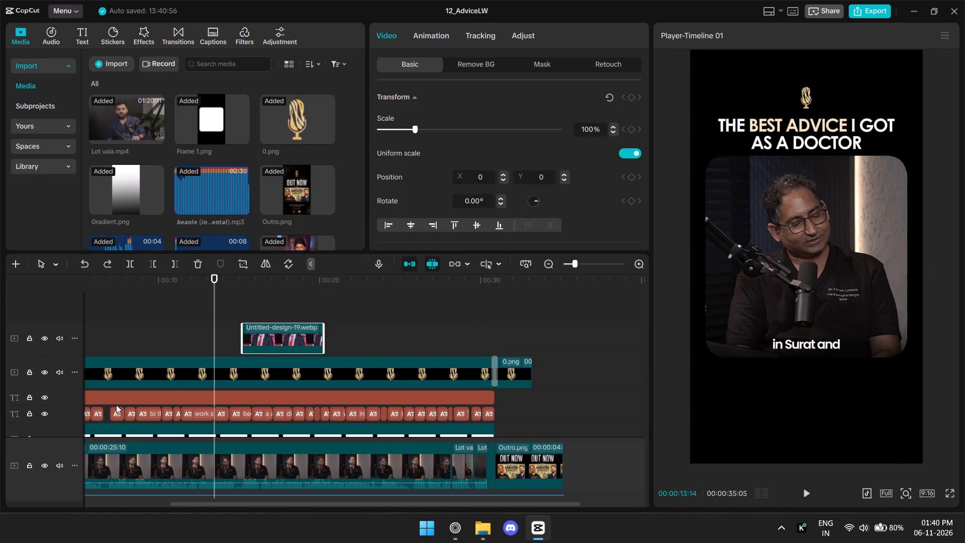
Move the photo clip to a track between the gradient and the main video, starting at about 10 seconds.
drag(282, 334, 219, 439)
scroll(219, 439, down, 5)
drag(219, 320, 202, 374)
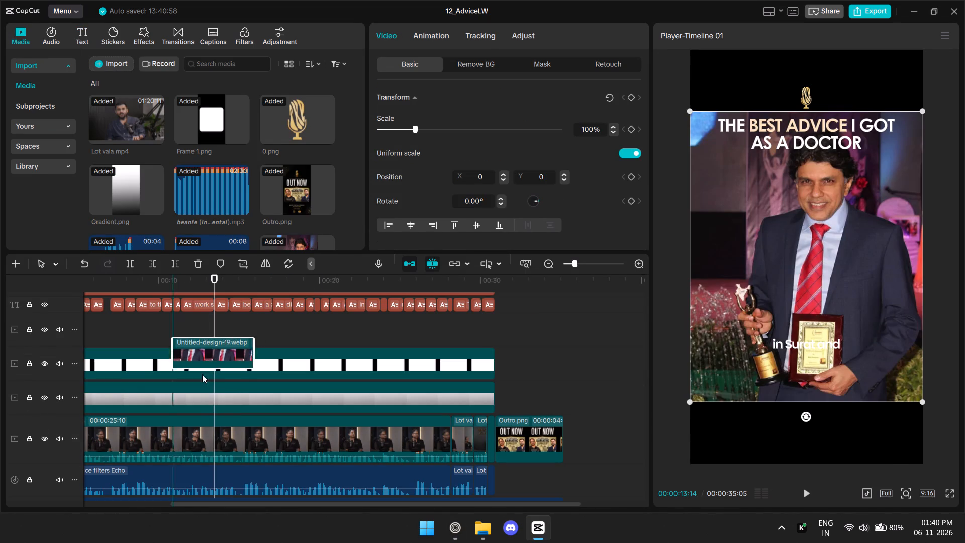
drag(202, 374, 194, 416)
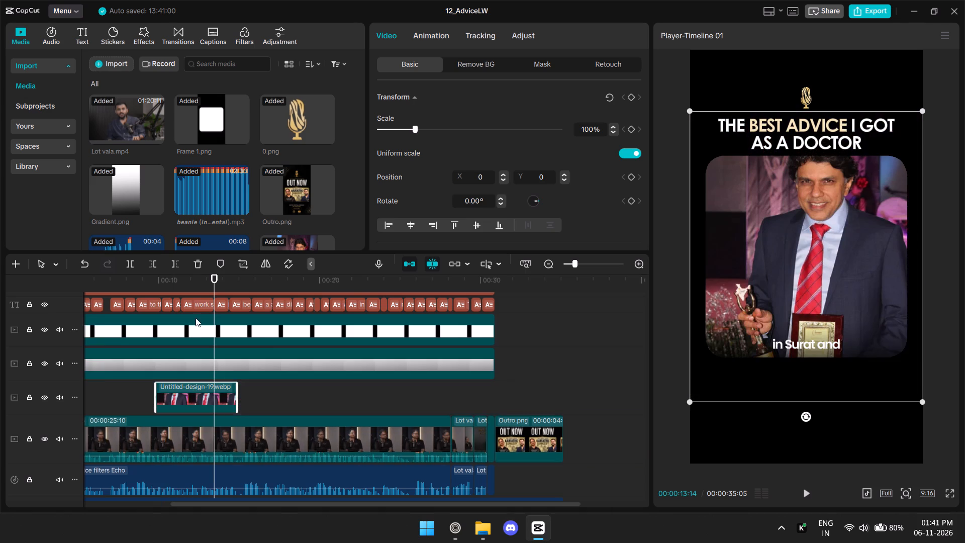
Move the playhead back to 00:00:01:05 in the opening question.
drag(181, 278, 131, 284)
key(ctrl+equal)
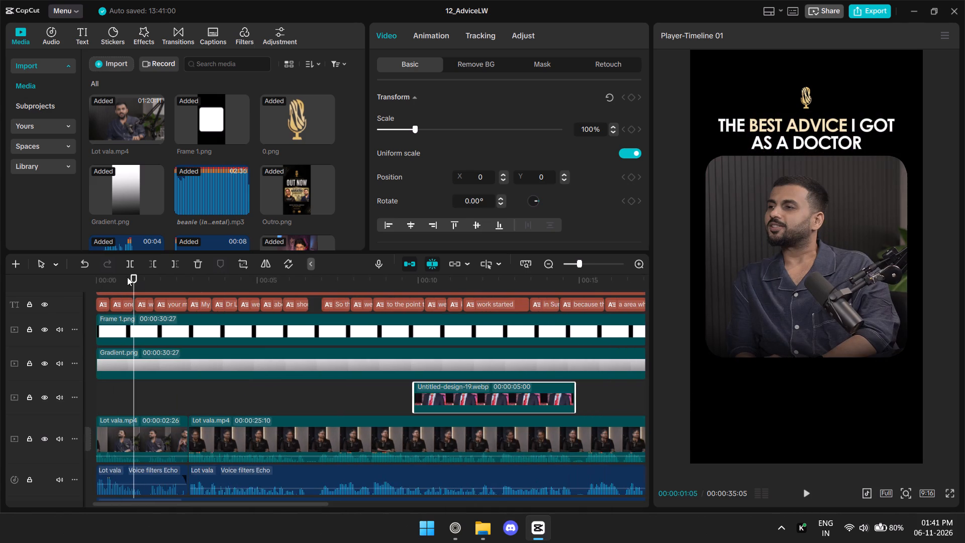
Play the opening up to "Dr Lakdawala" and move the Untitled-design-19.webp clip back to start with that caption.
key(ctrl+equal)
key(ctrl+space)
key(ctrl+equal)
key(space)
key(ctrl+minus)
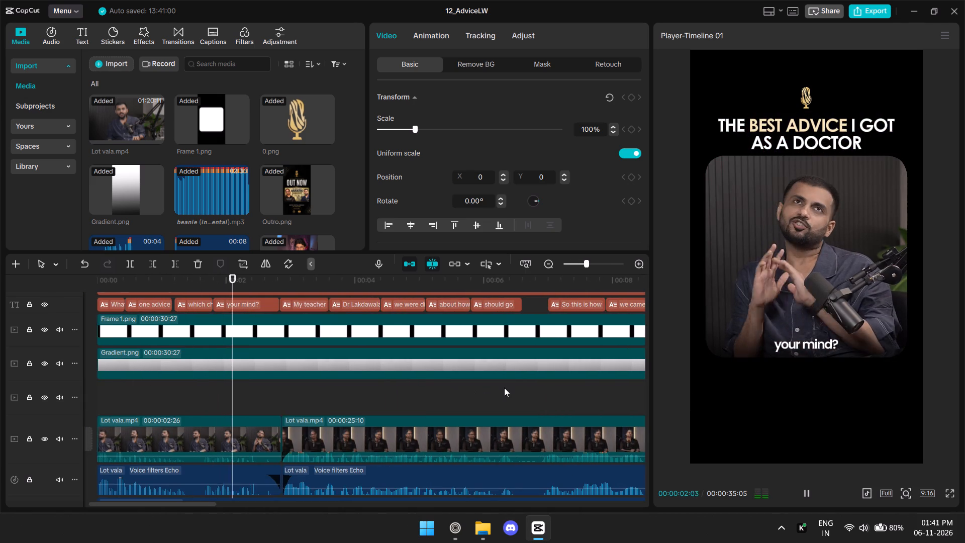
key(space)
key(ctrl+equal)
key(space)
key(ctrl+minus)
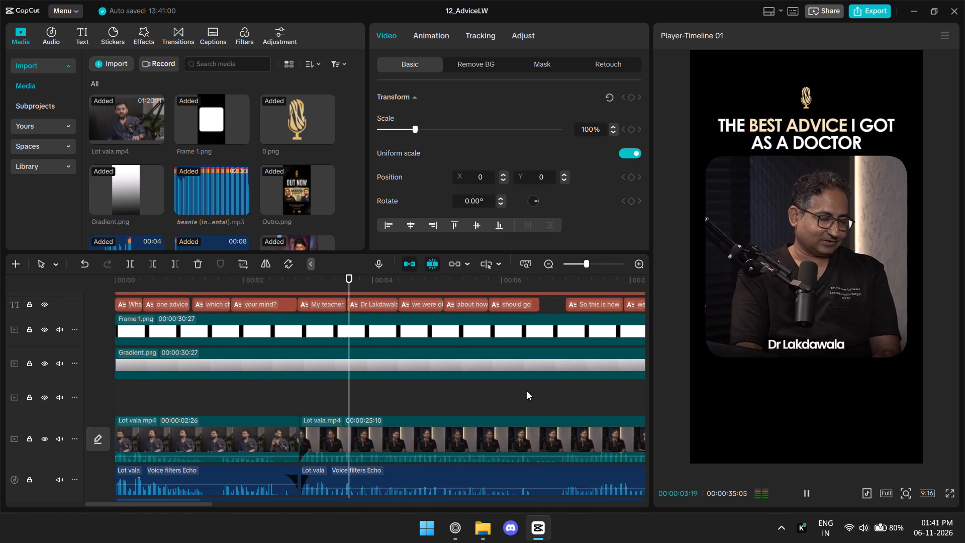
key(space)
drag(195, 504, 219, 503)
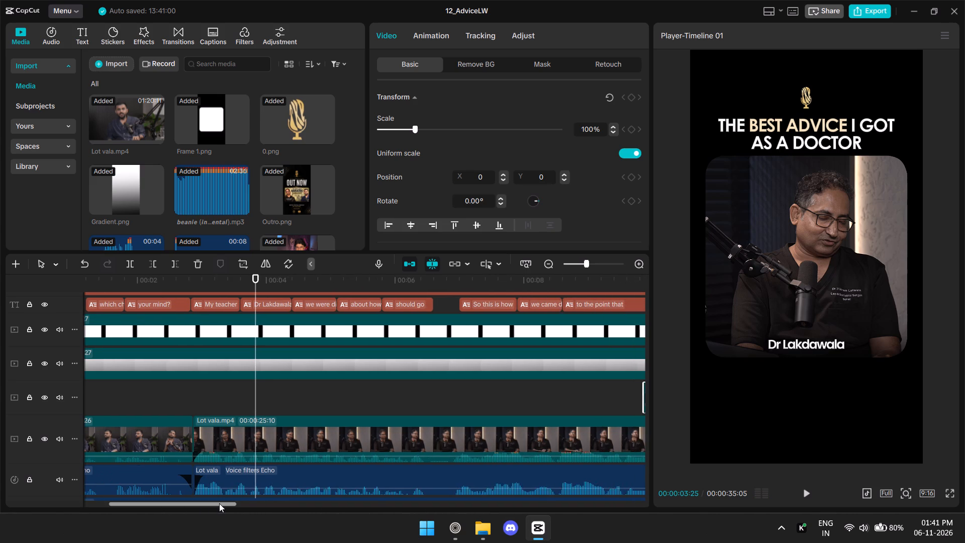
drag(219, 503, 249, 502)
drag(568, 393, 176, 394)
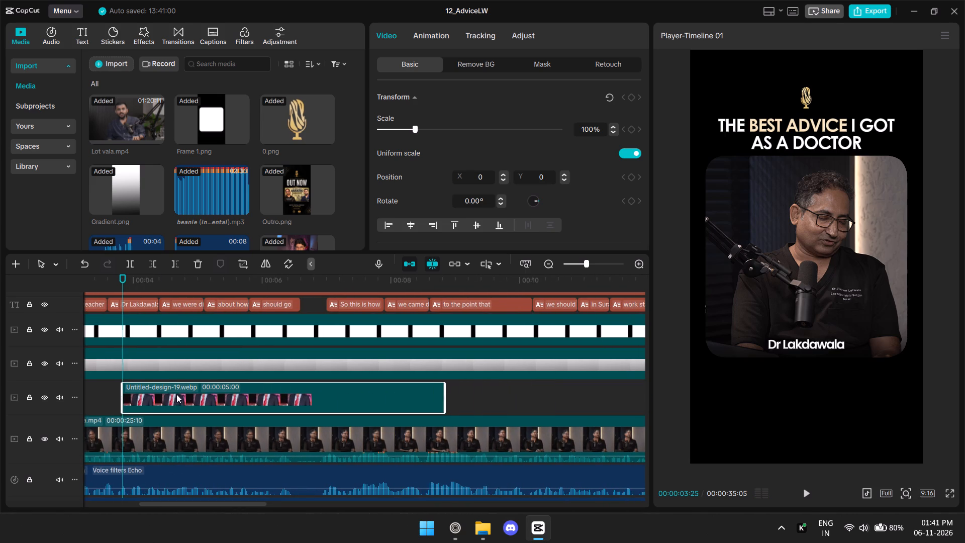
drag(176, 394, 167, 388)
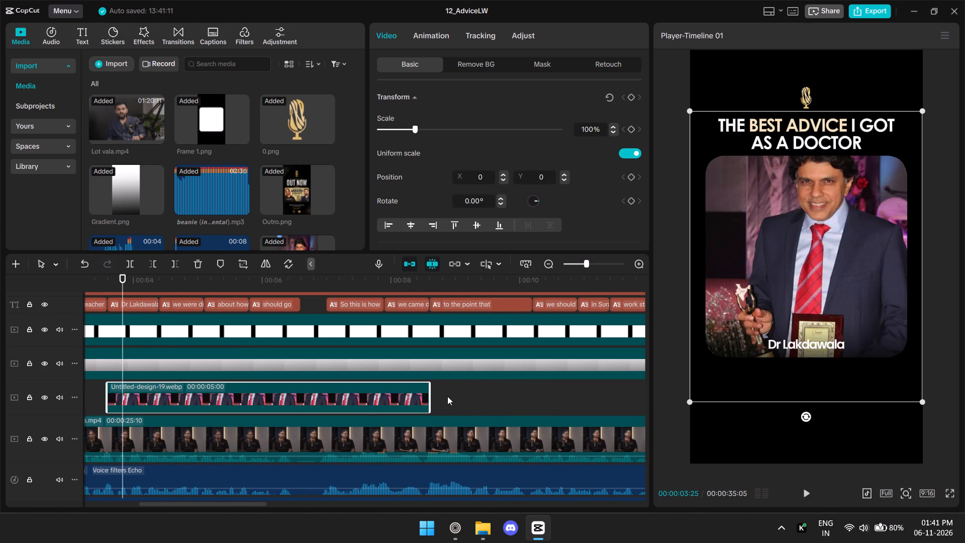
Trim the end of the Untitled-design-19.webp clip to the end of the "Dr Lakdawala" caption and play it back.
drag(428, 402, 158, 387)
key(space)
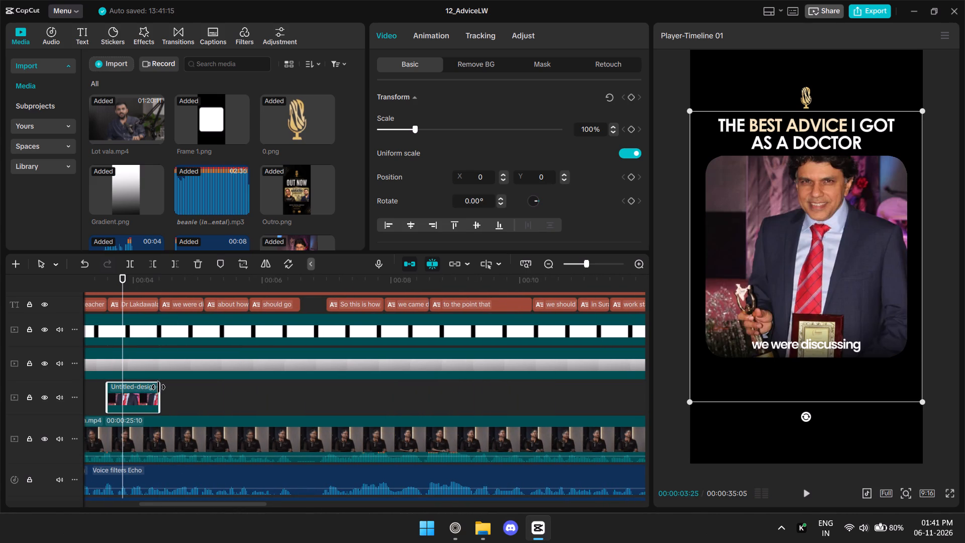
key(ctrl+equal)
key(space)
drag(176, 283, 175, 290)
key(space)
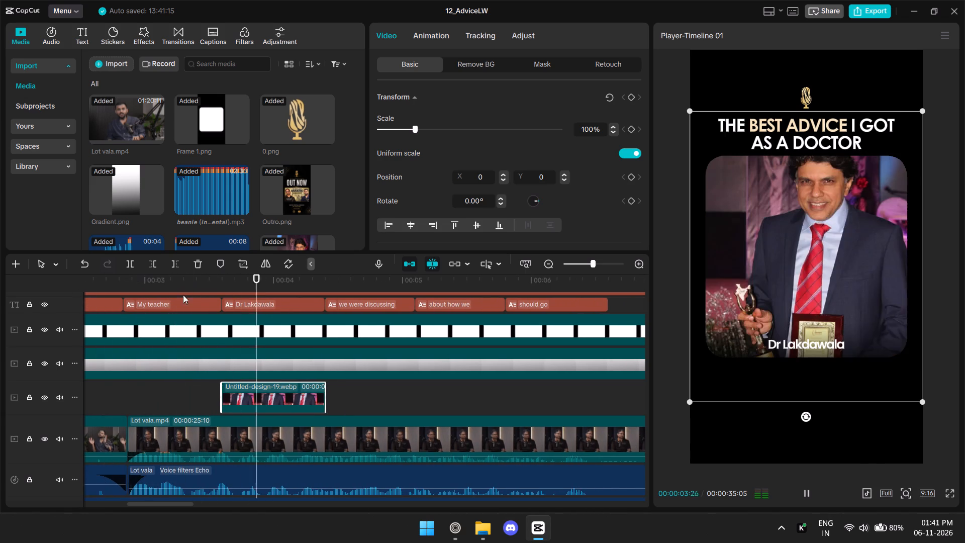